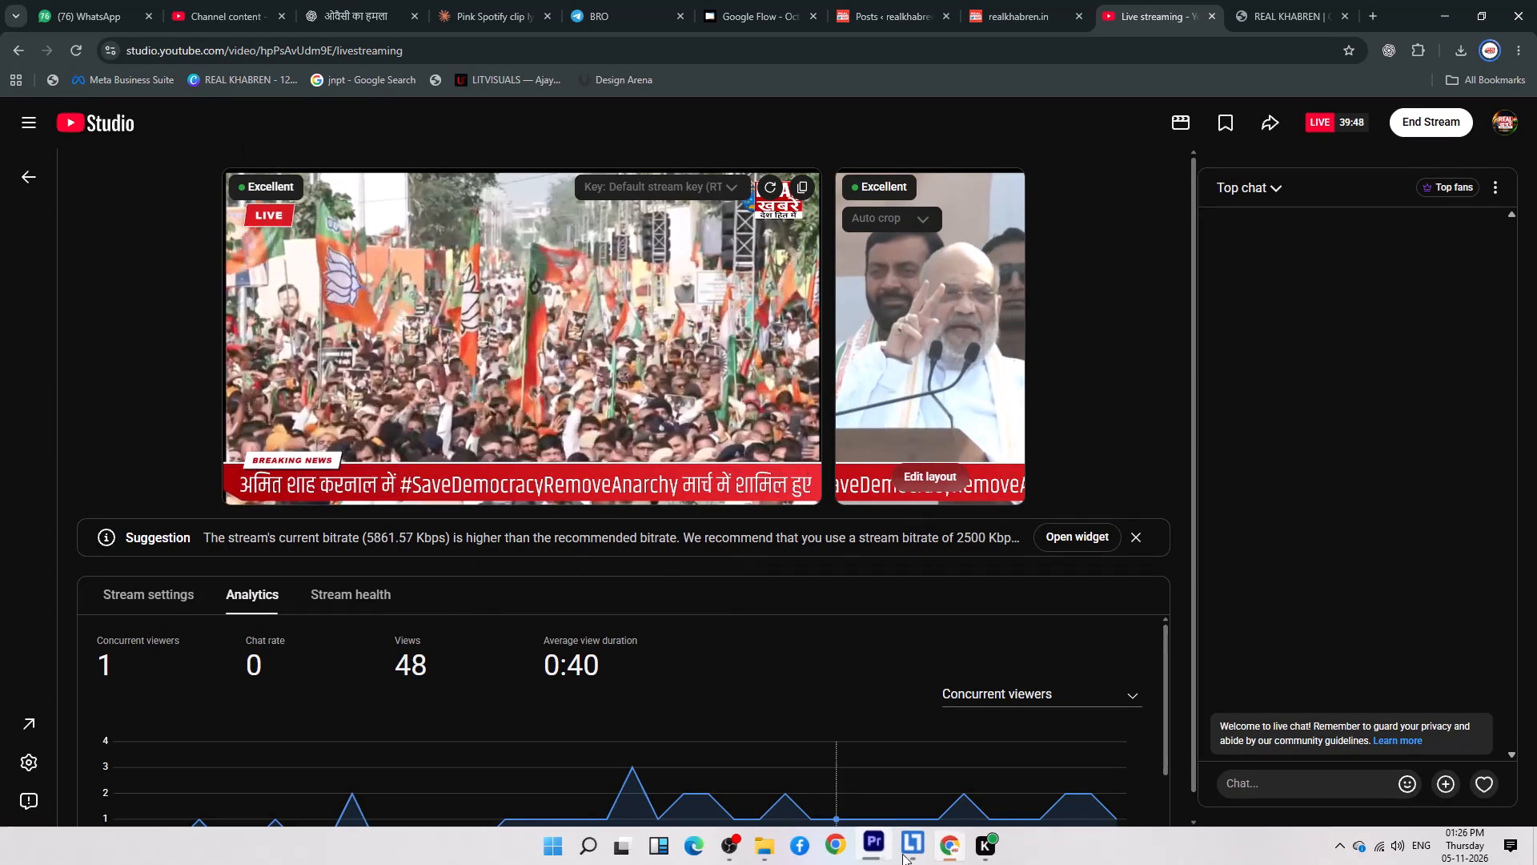
Switch to Adobe Premiere and check the encoding progress of the Text Video sequence.
click(872, 851)
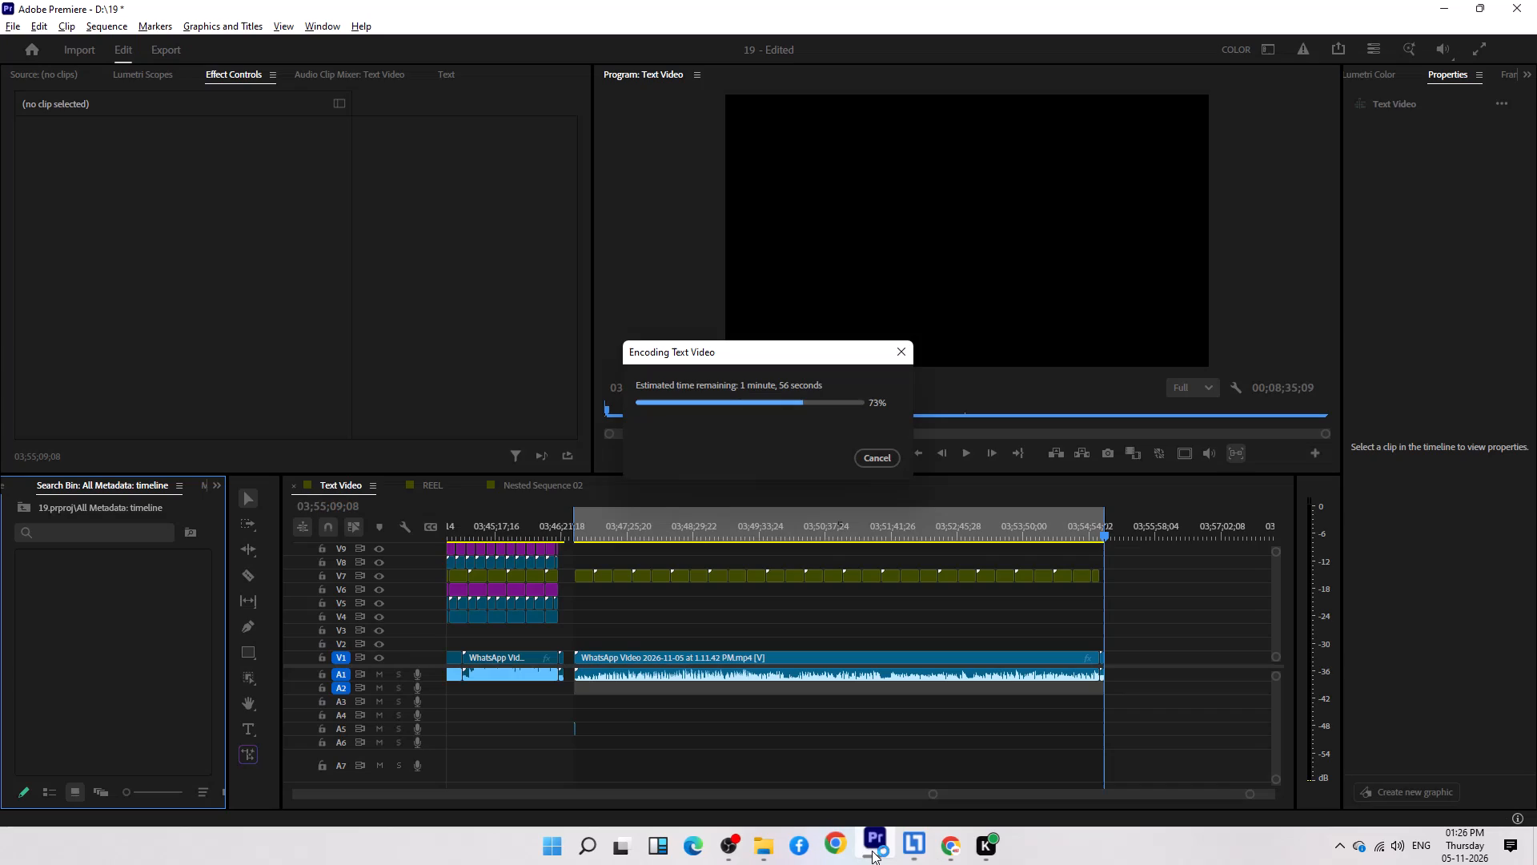
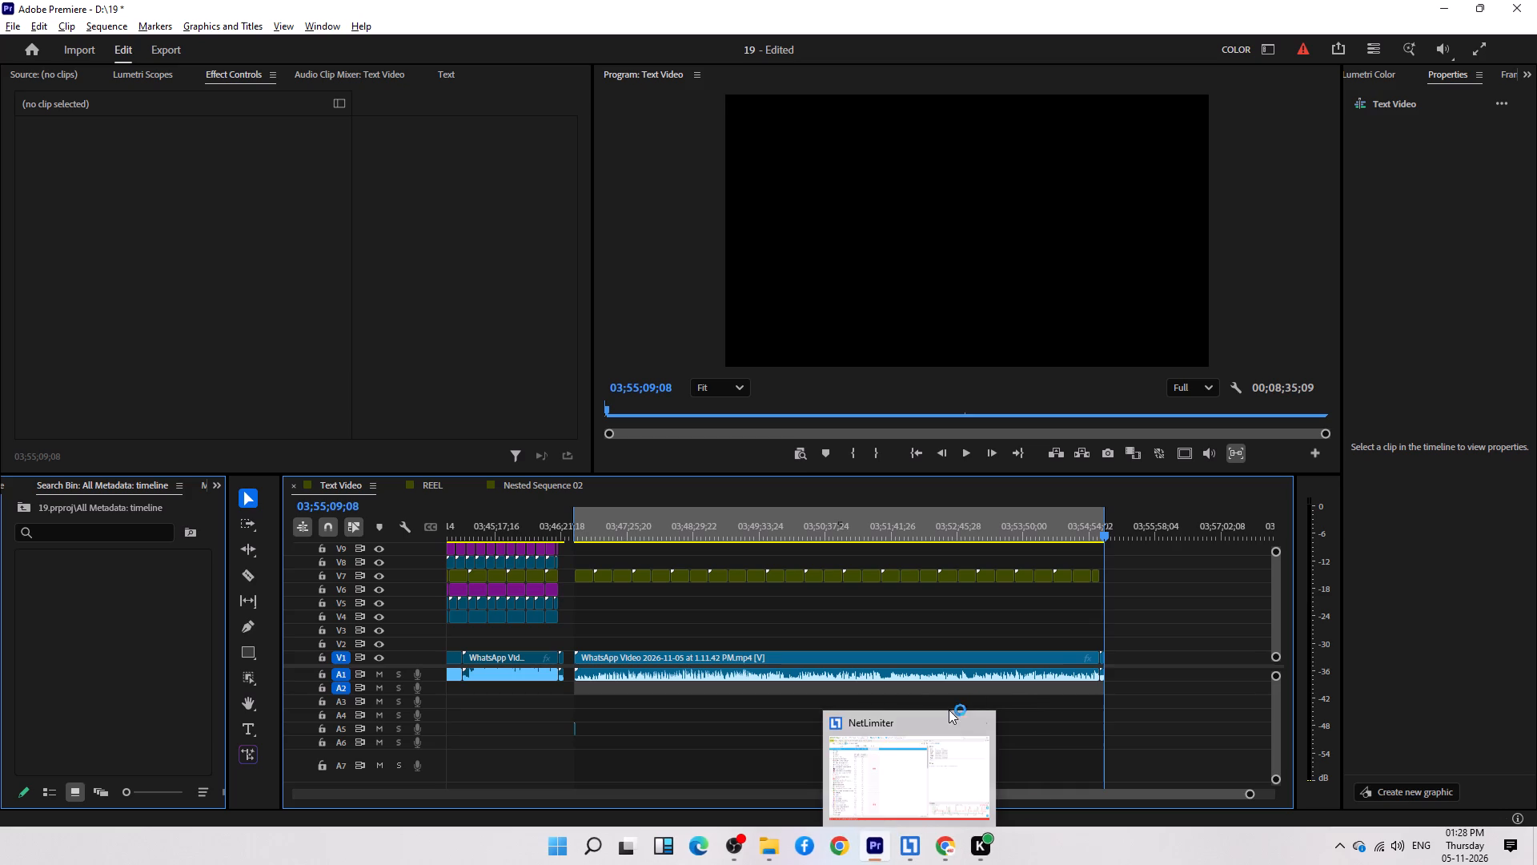
click(951, 842)
click(239, 0)
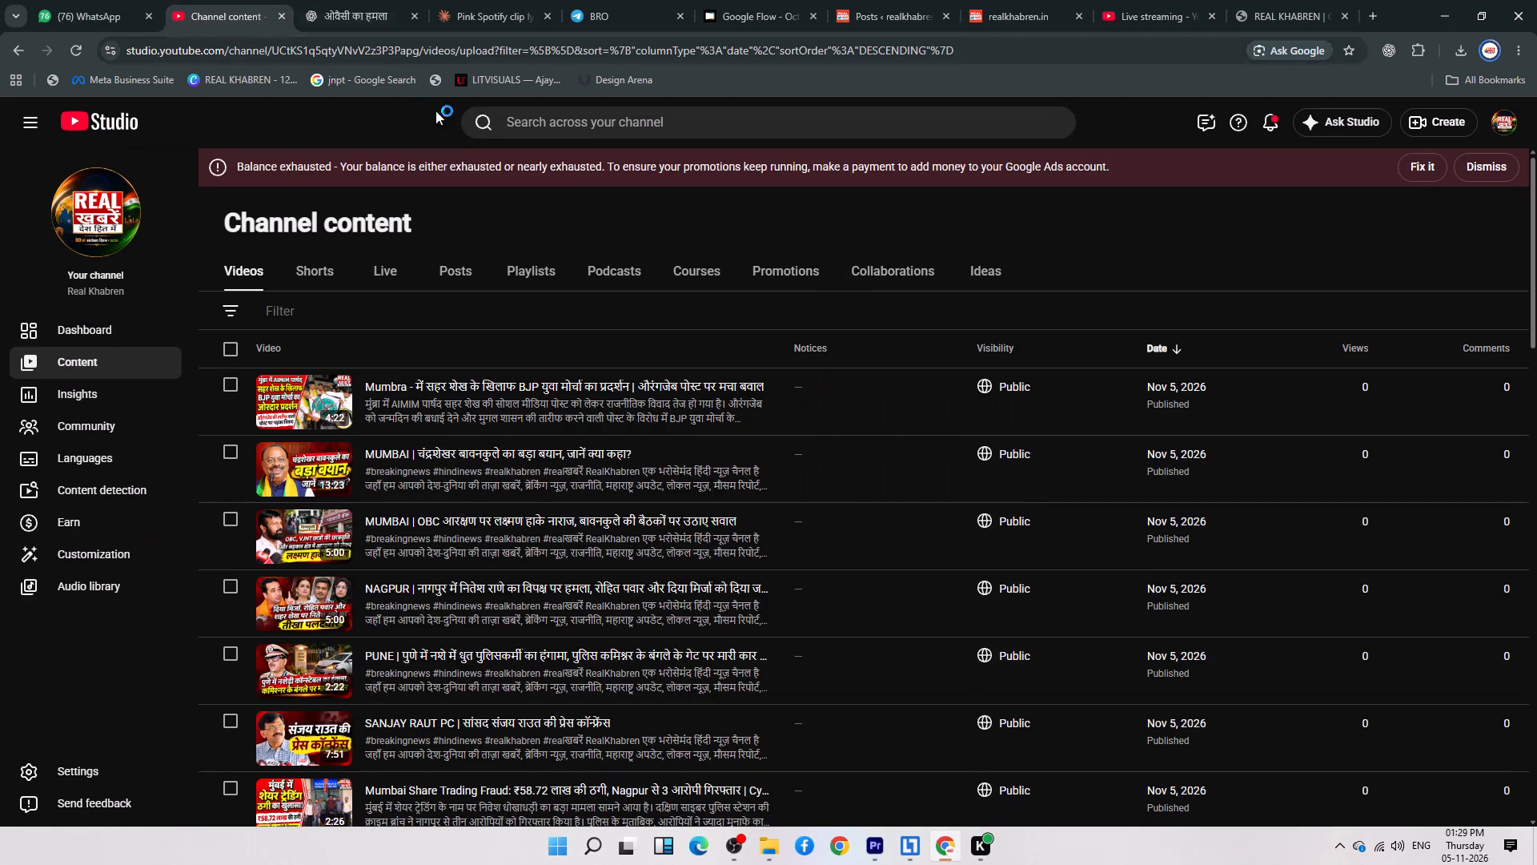
click(1447, 121)
click(1409, 148)
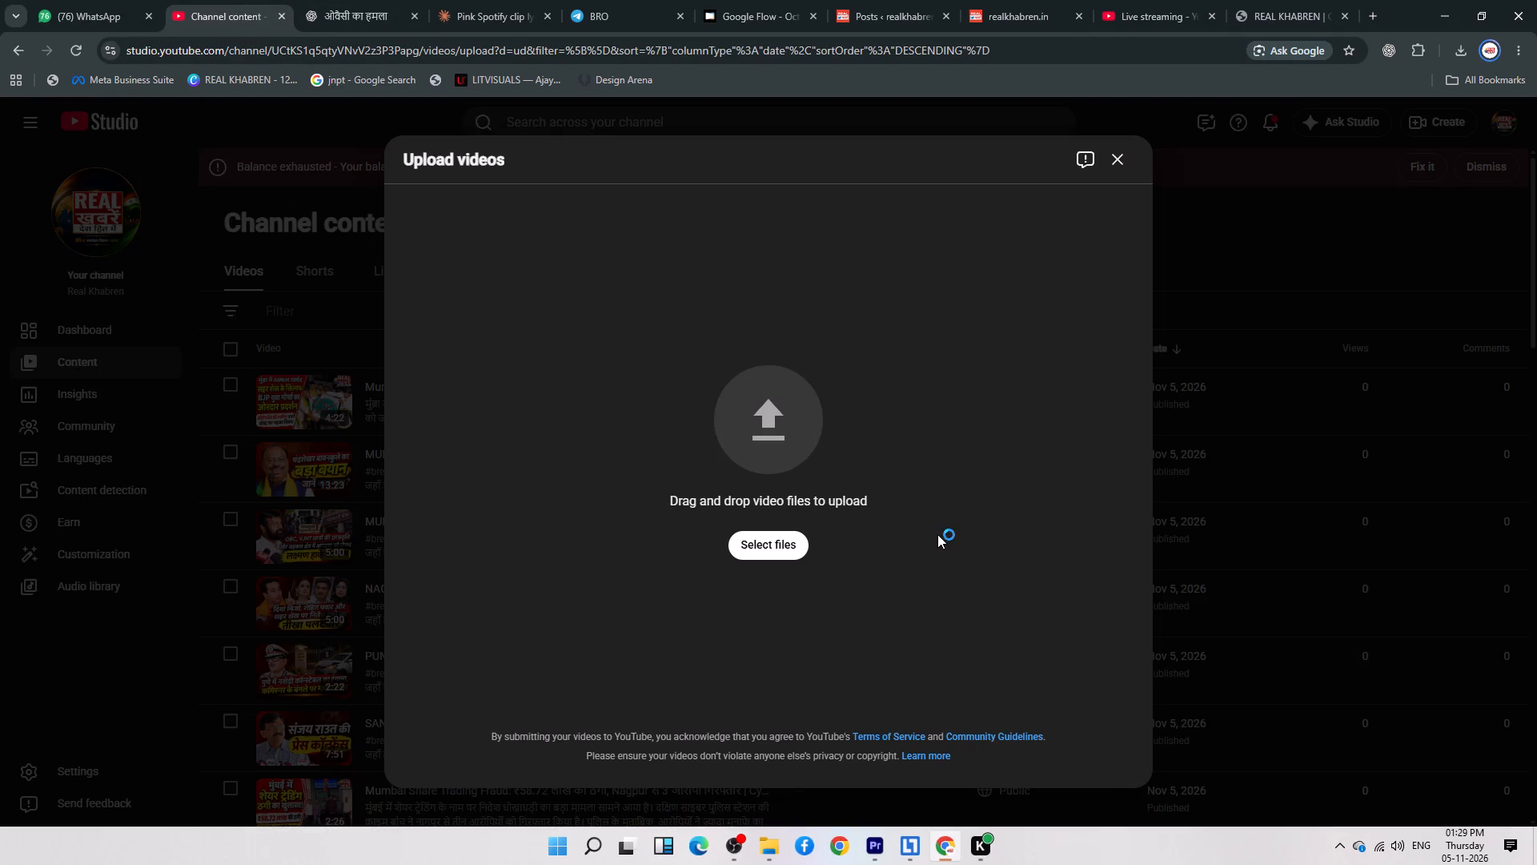
click(732, 544)
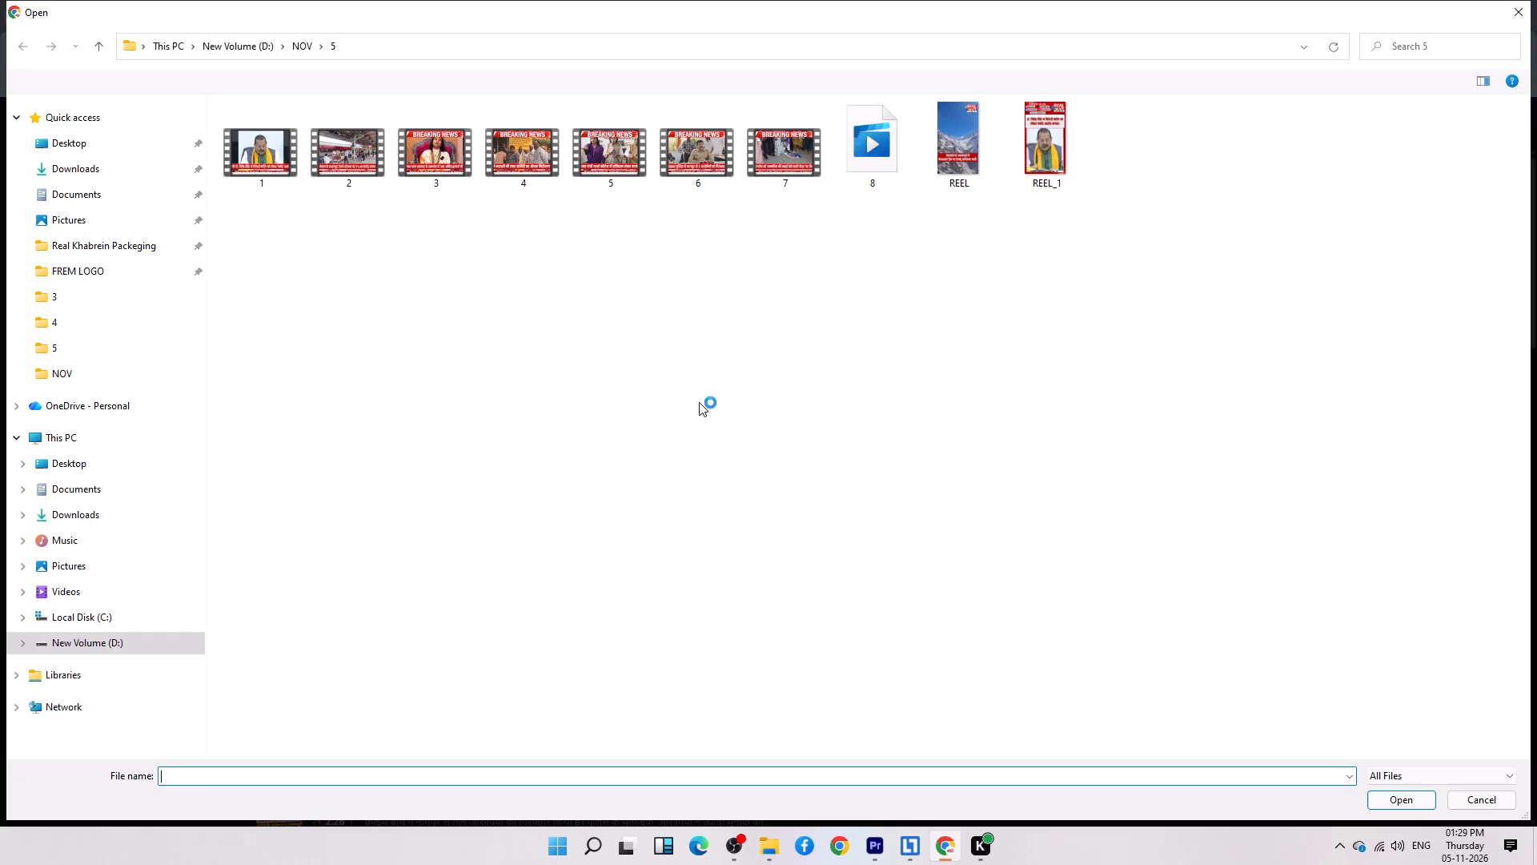
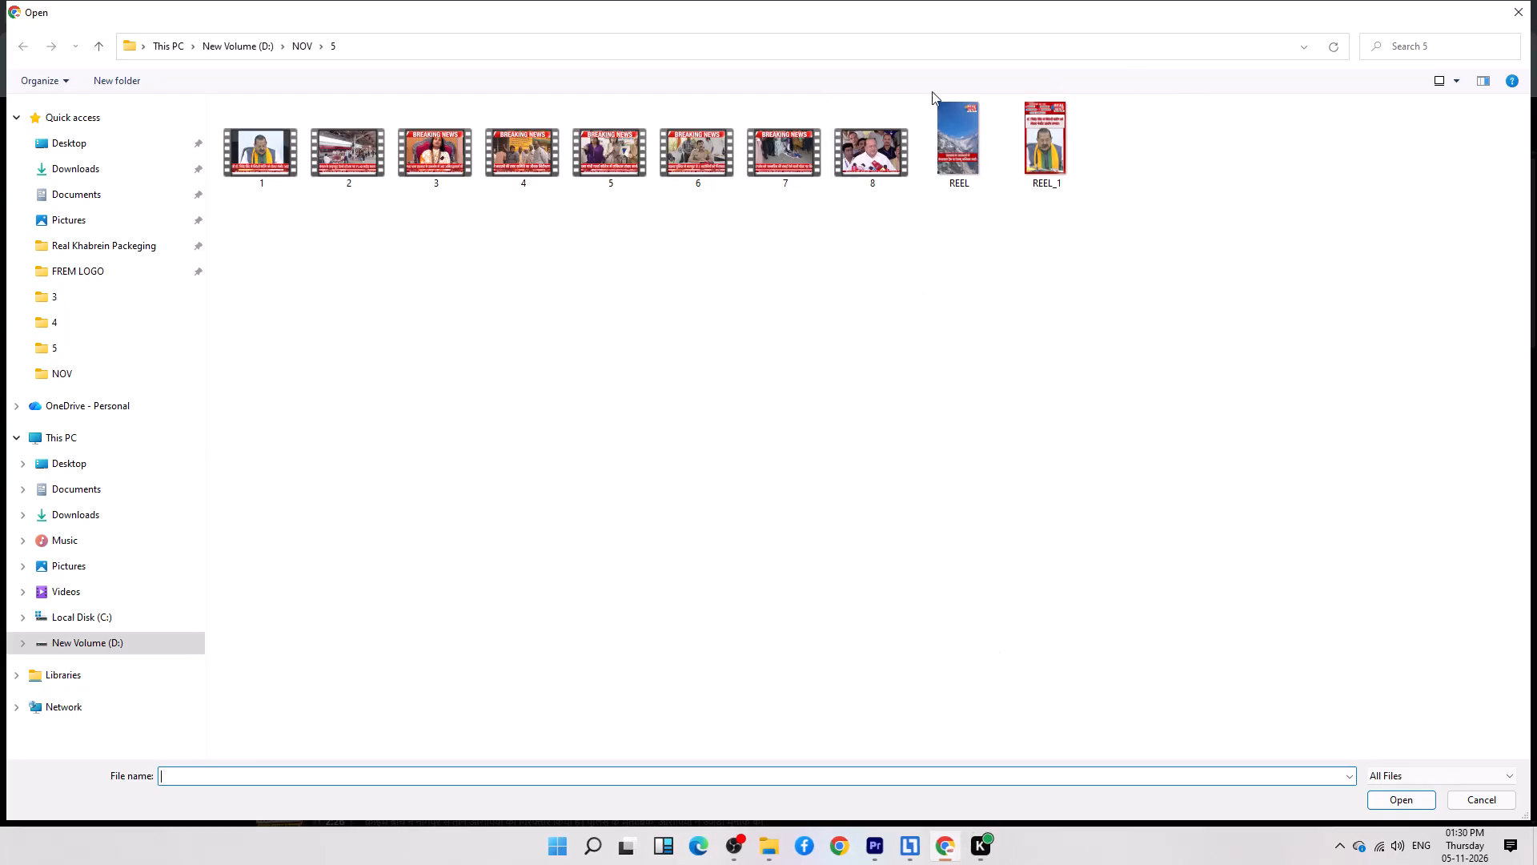
Choose video file 8 from the NOV\5 folder for the upload.
double_click(889, 154)
click(372, 0)
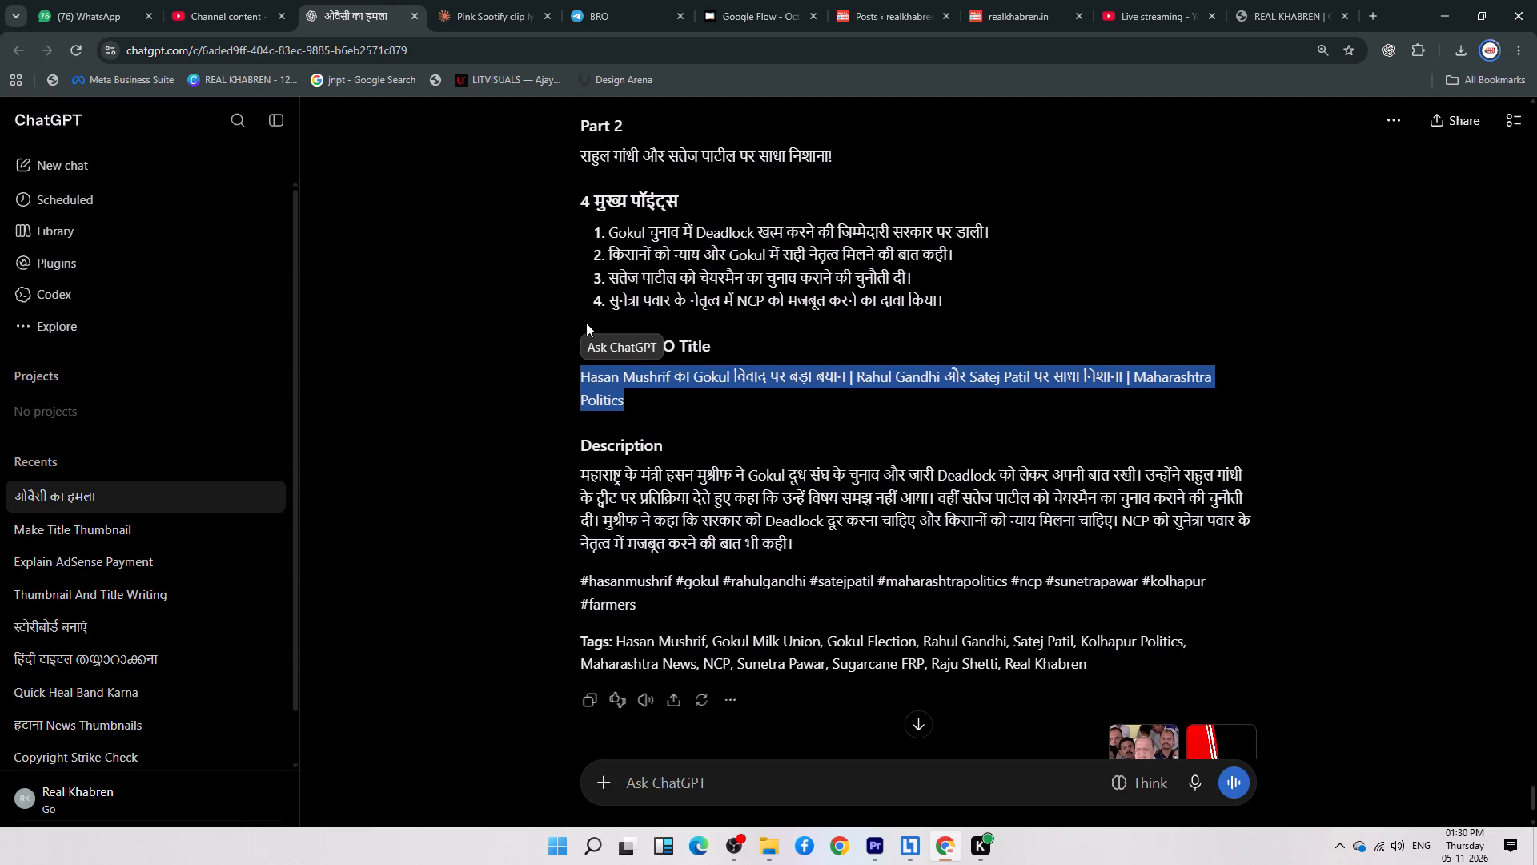
key(ctrl+c)
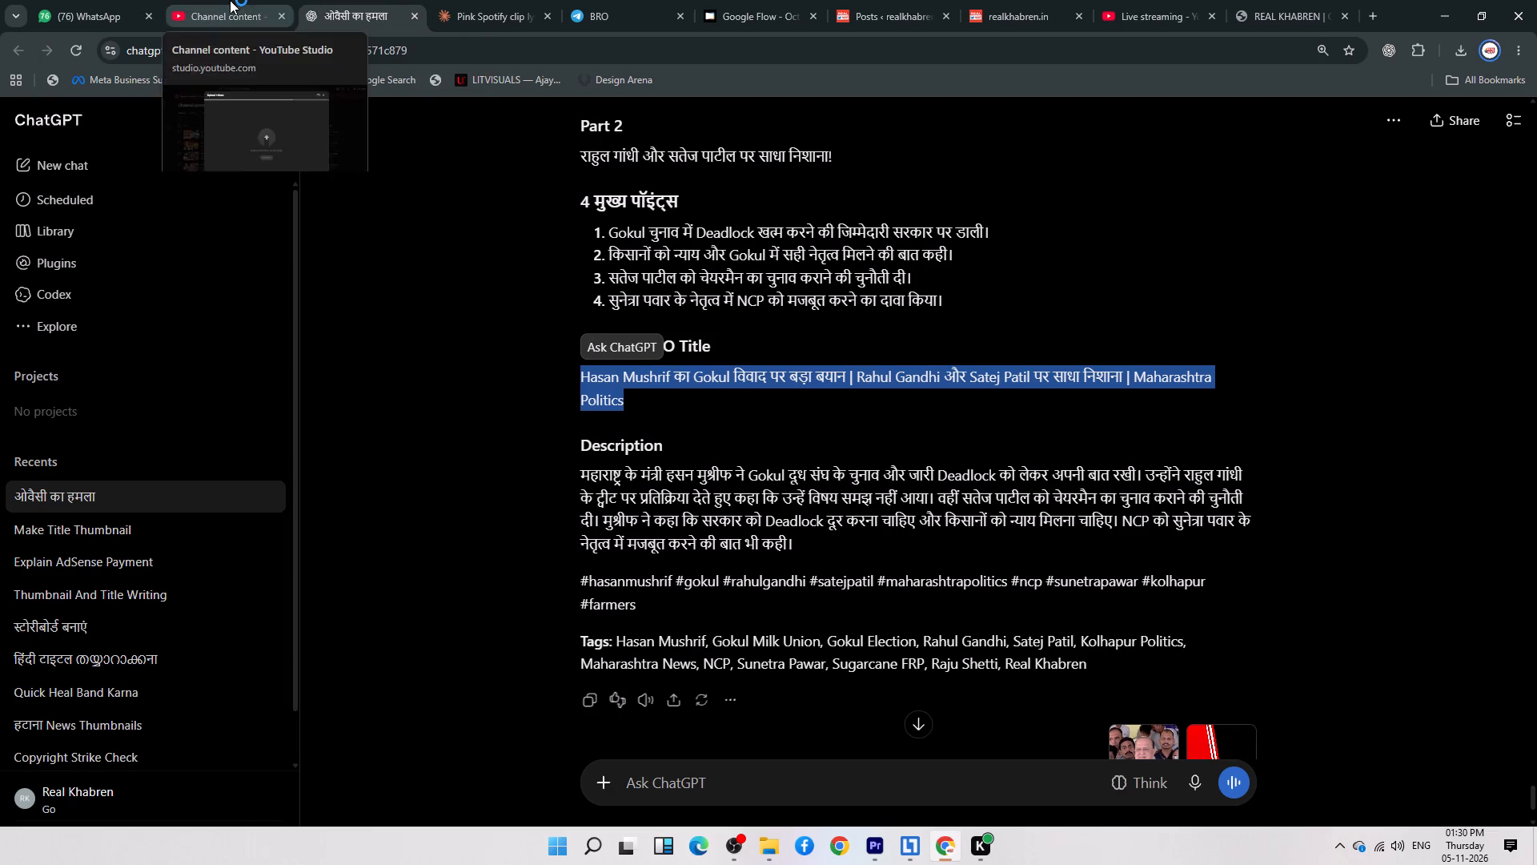
click(229, 0)
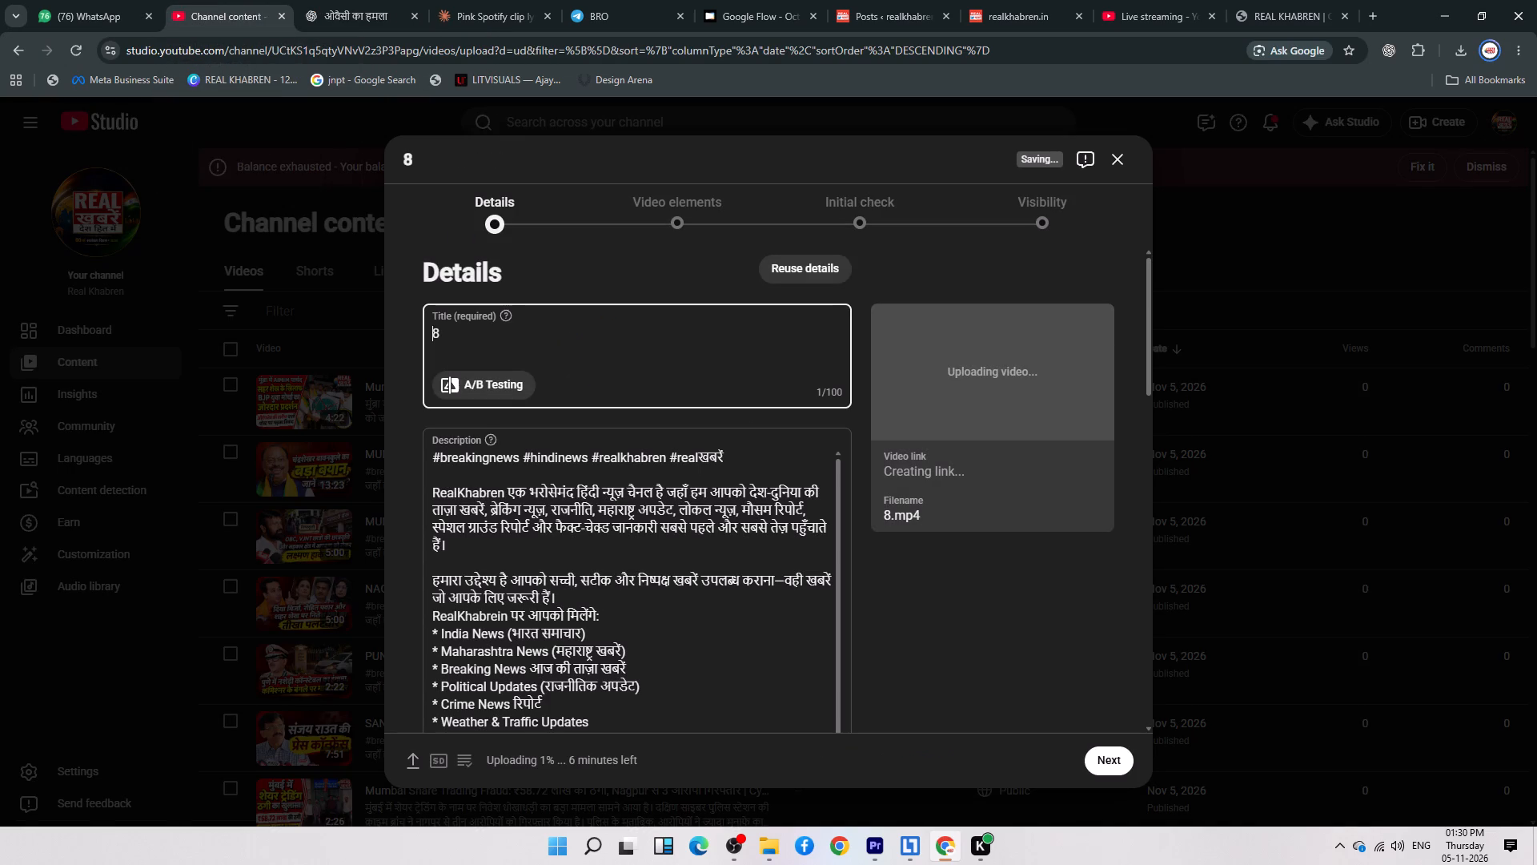
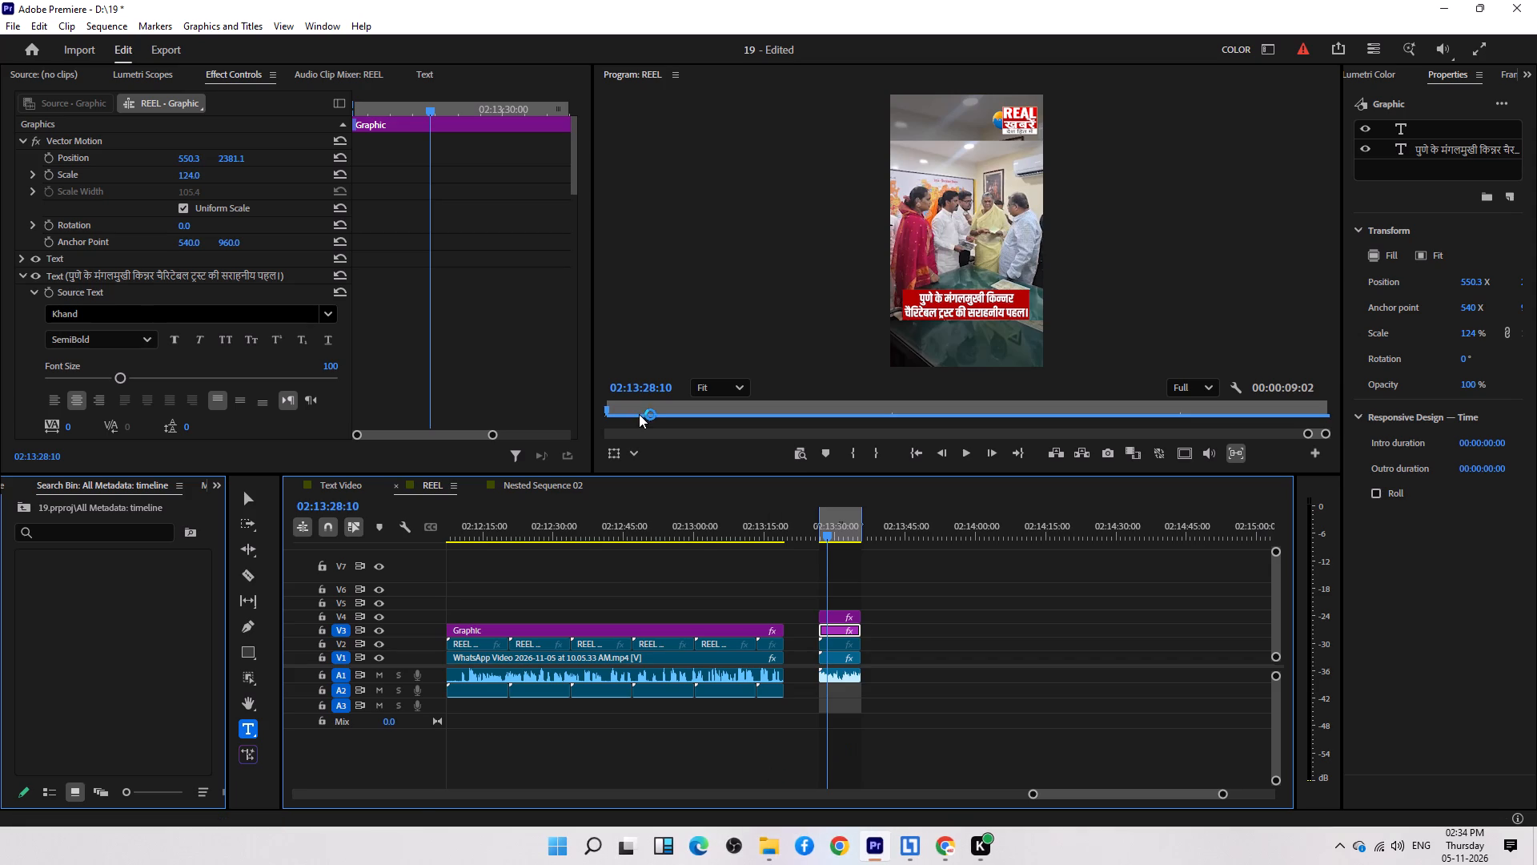
In the Text Video sequence, paste a copy of the short Breaking Bug with Music clip just after the last story, at about 03;55;25;24.
click(340, 477)
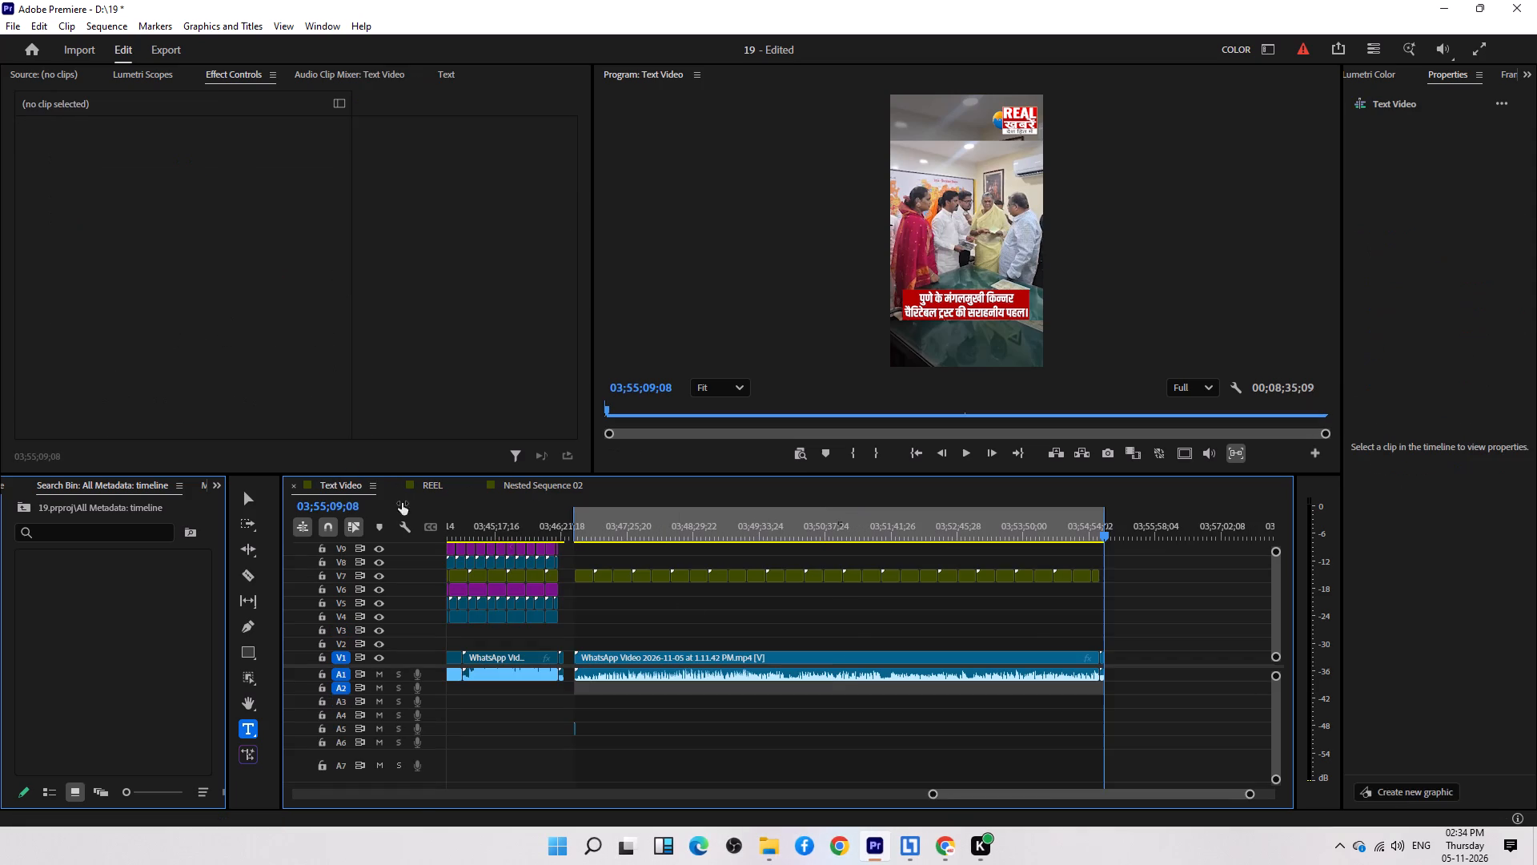
click(1123, 524)
drag(764, 733, 585, 709)
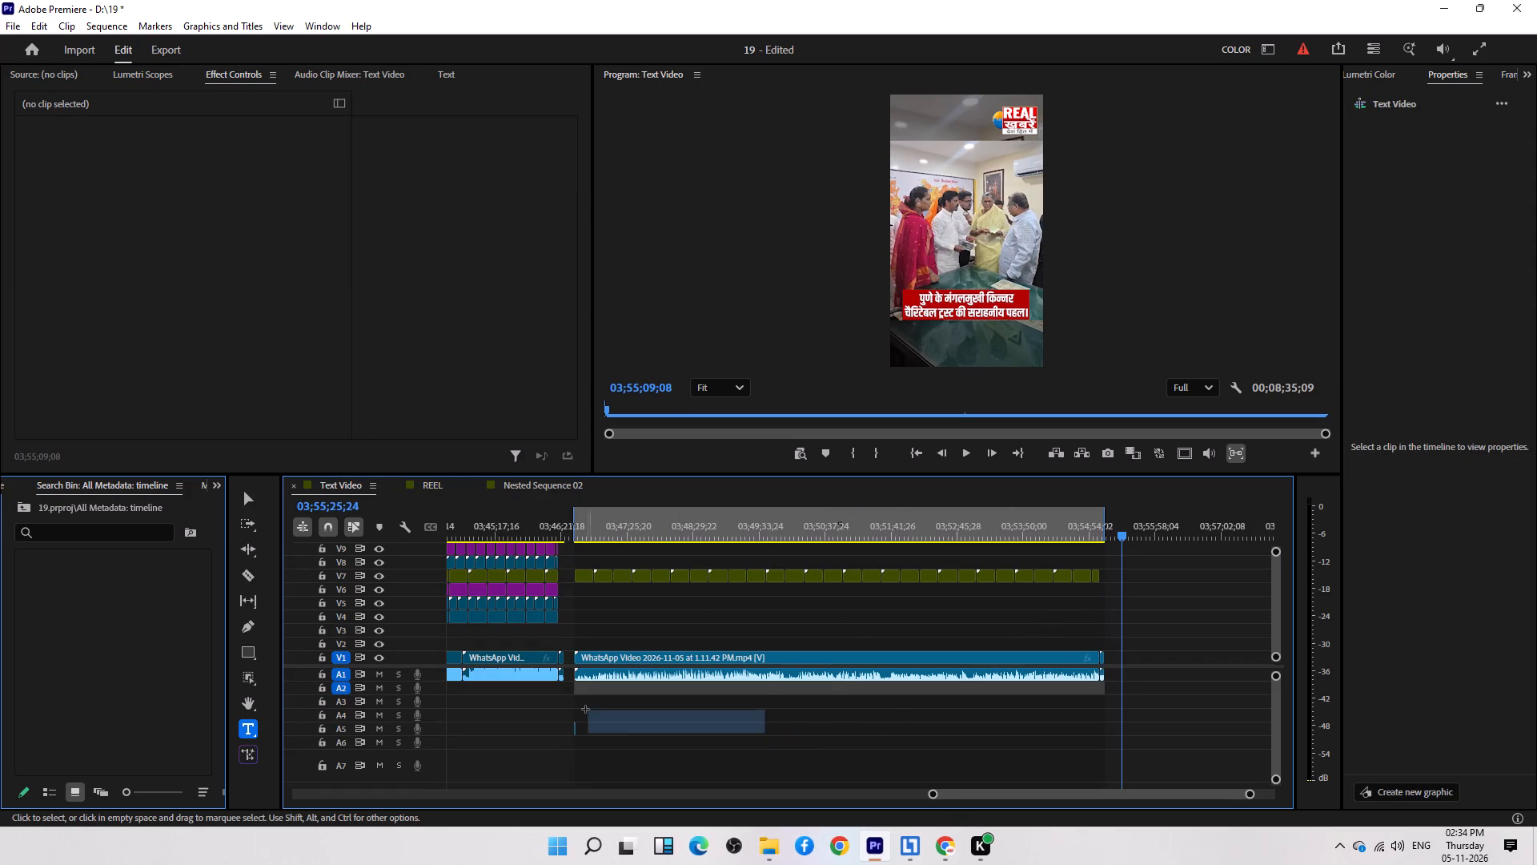
drag(585, 709, 544, 730)
key(ctrl+c)
key(ctrl+v)
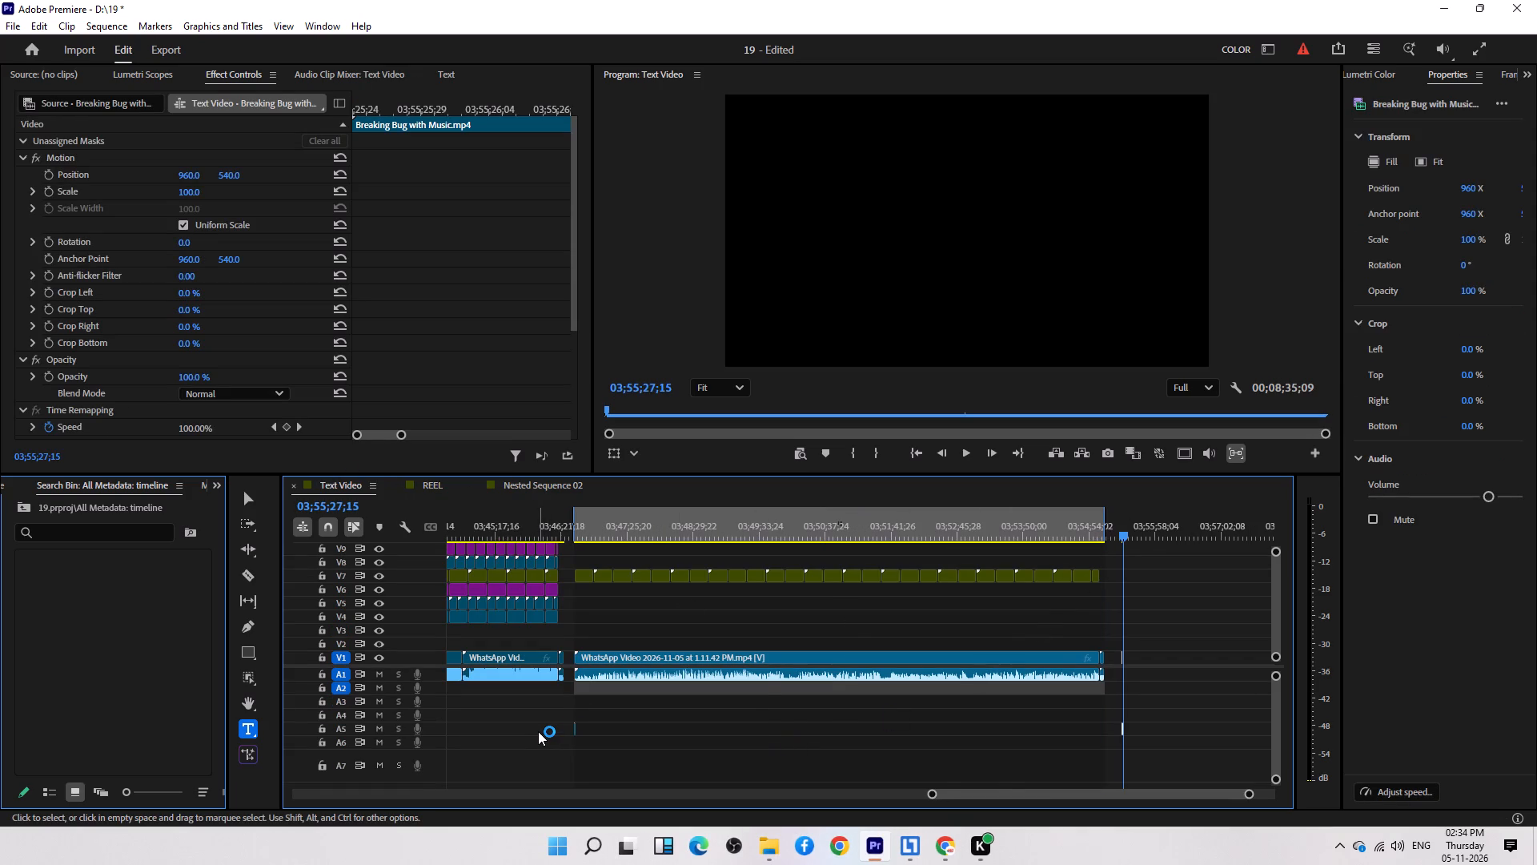
Switch to File Explorer.
text(==)
key(equal)
key(equal)
key(equal)
key(equal)
click(774, 854)
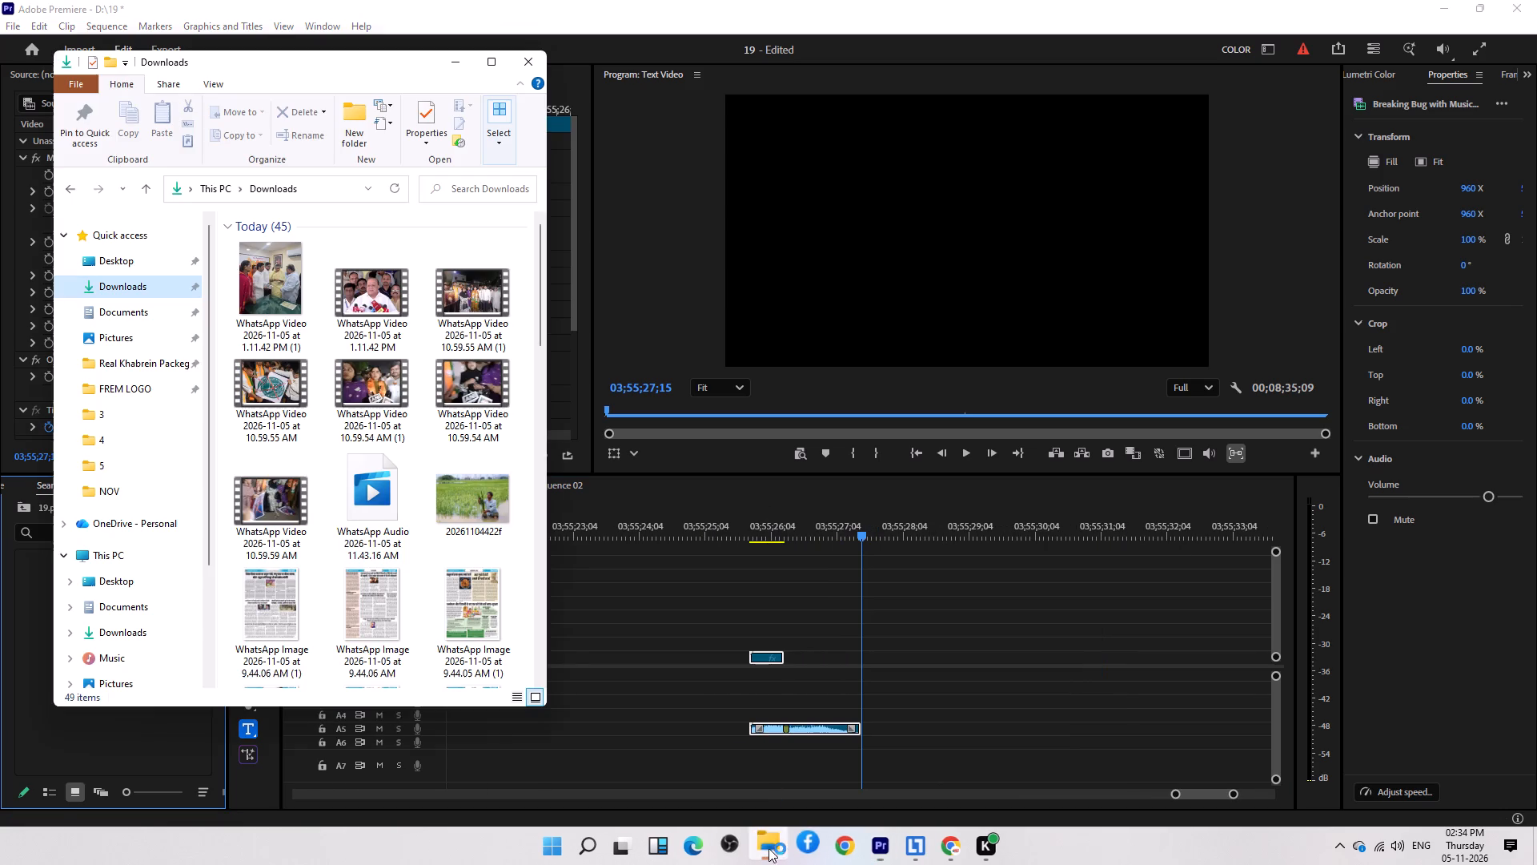
Place WhatsApp Video 2026-11-05 at 1.25.41 PM from Downloads on V1, directly after the short Breaking Bug clip.
click(126, 292)
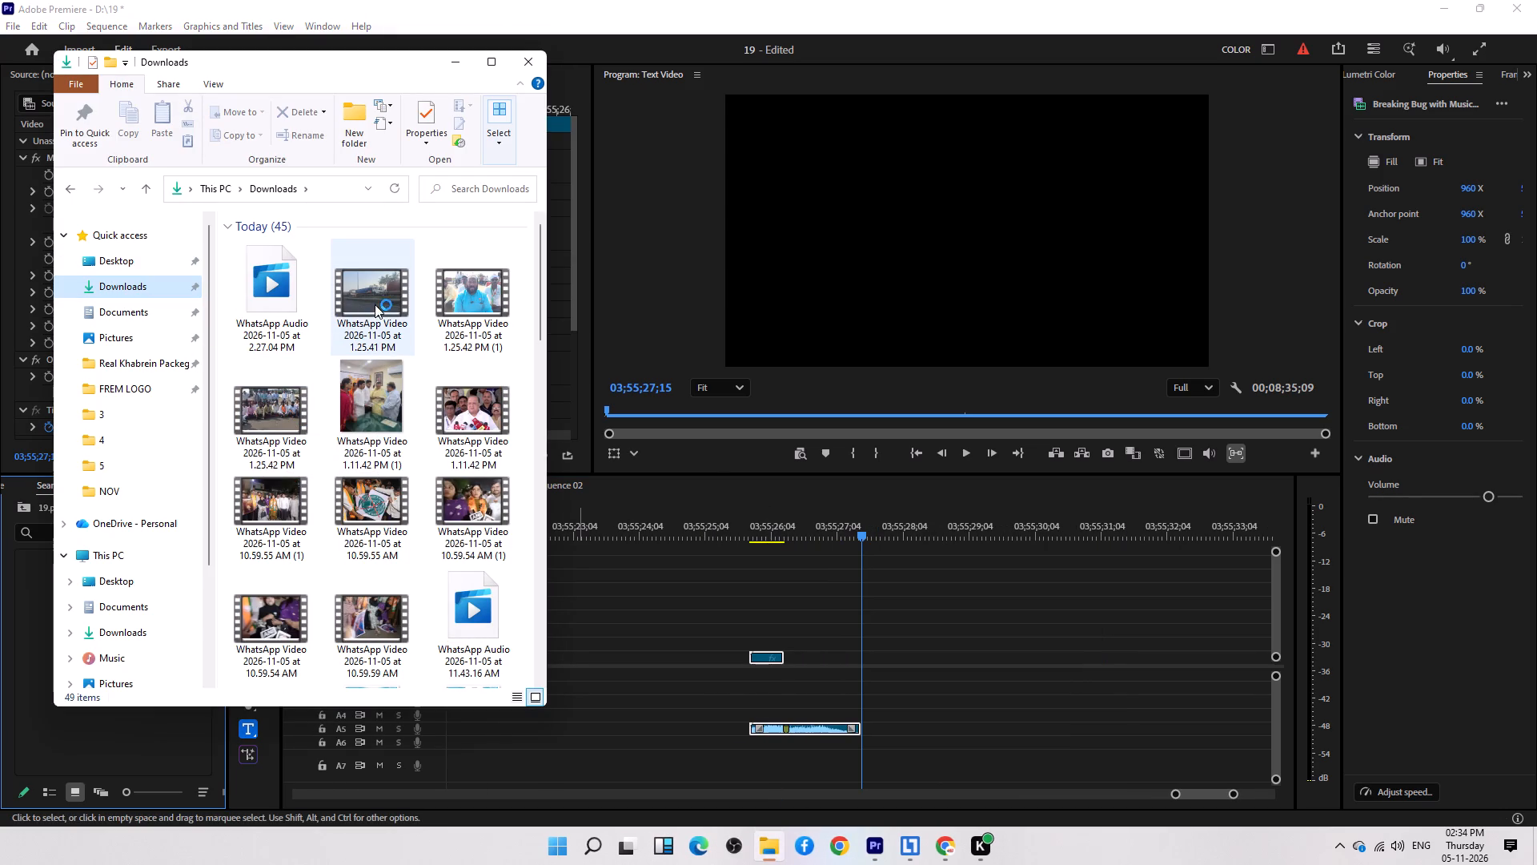
drag(375, 304, 801, 657)
click(800, 657)
drag(828, 656, 826, 656)
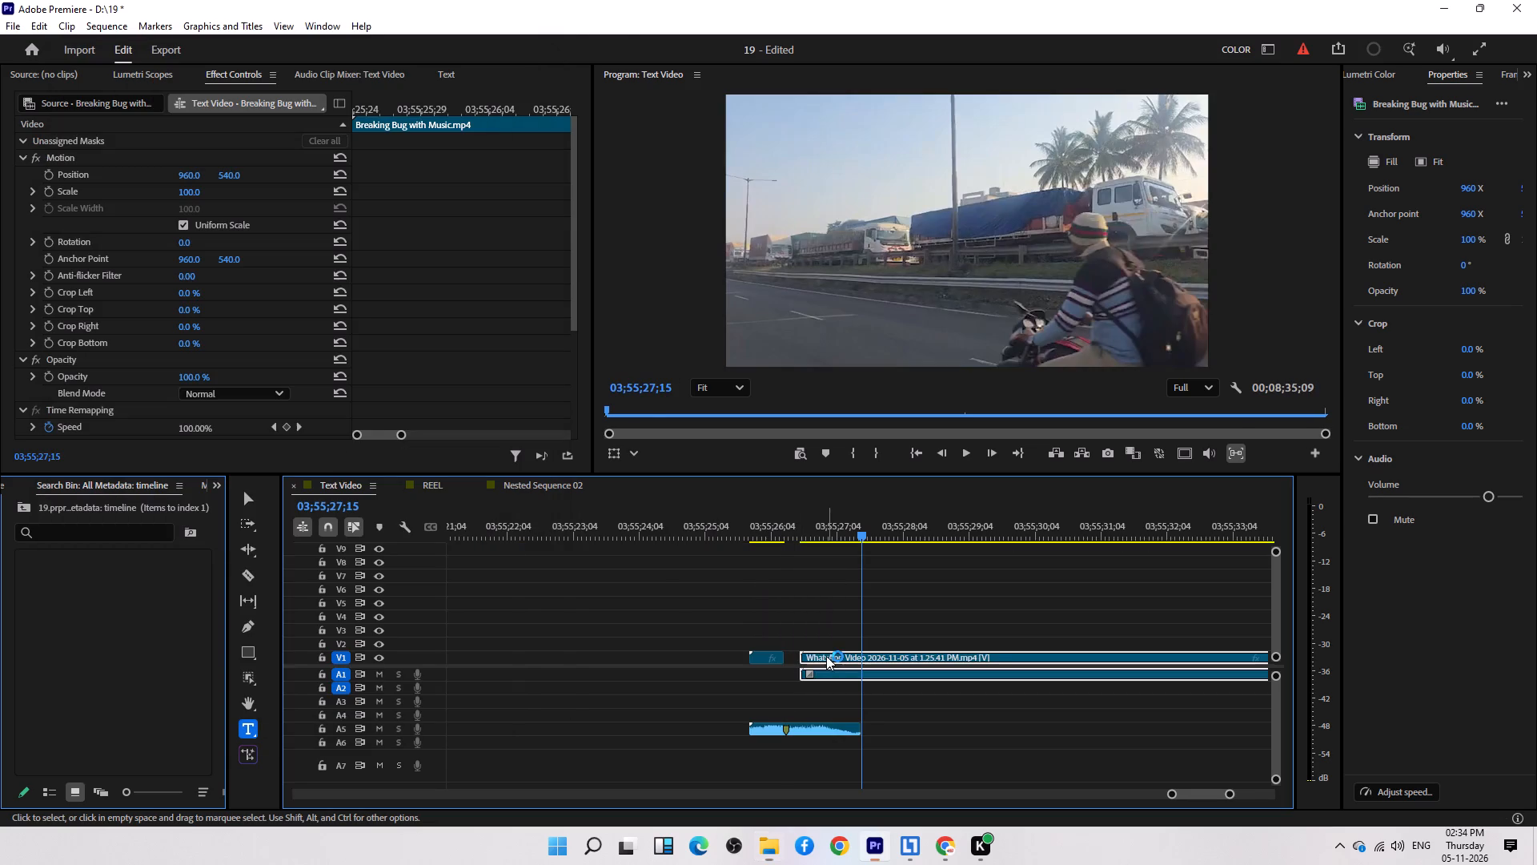
drag(826, 656, 805, 663)
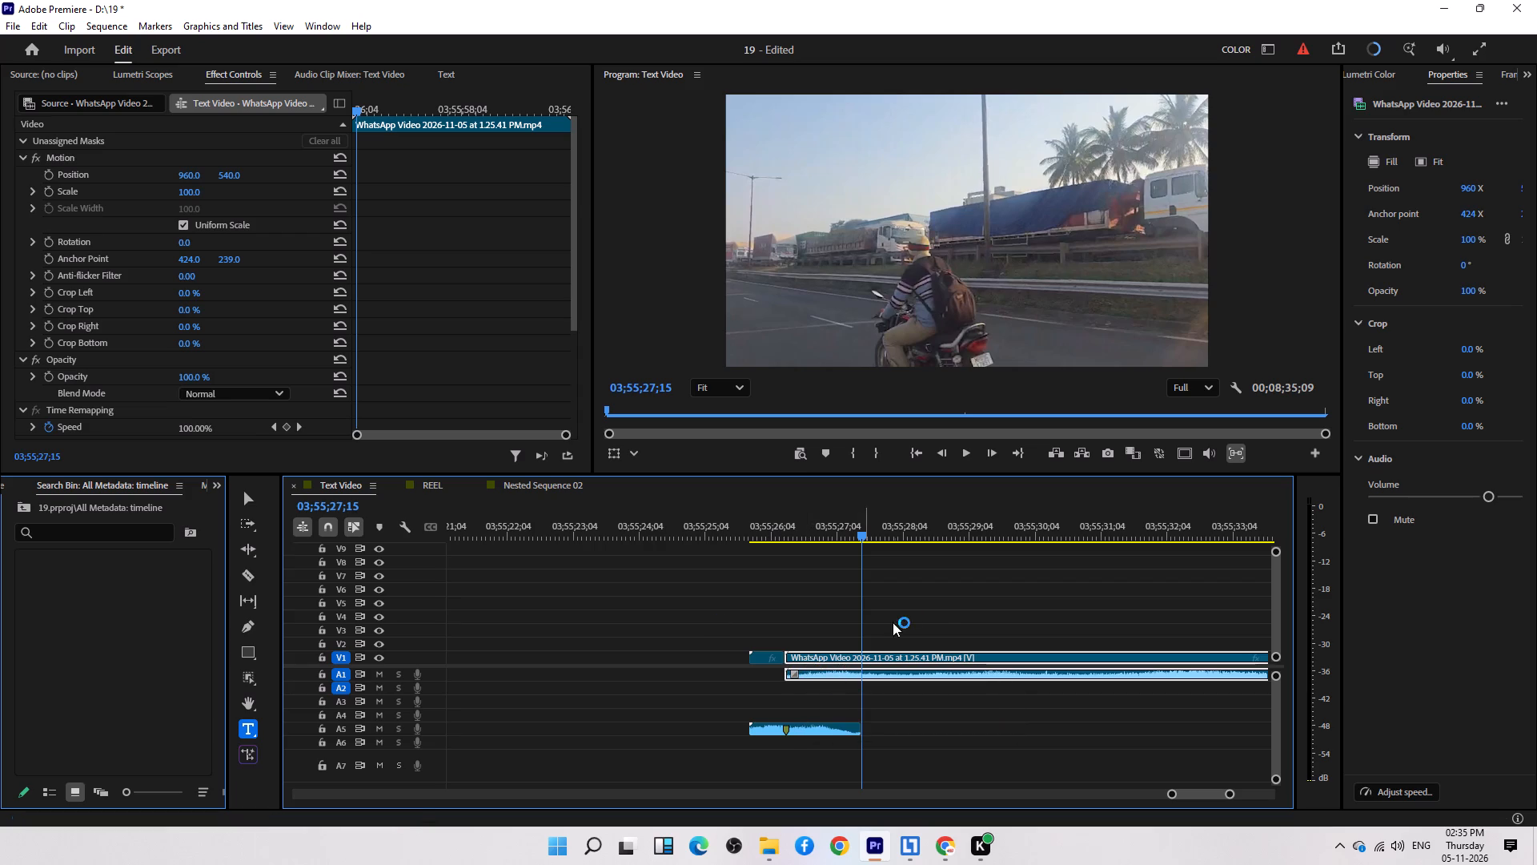
Trim the end of the 1.25.41 PM video back to about 03;55;48.
click(932, 612)
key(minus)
scroll(885, 614, down, 12)
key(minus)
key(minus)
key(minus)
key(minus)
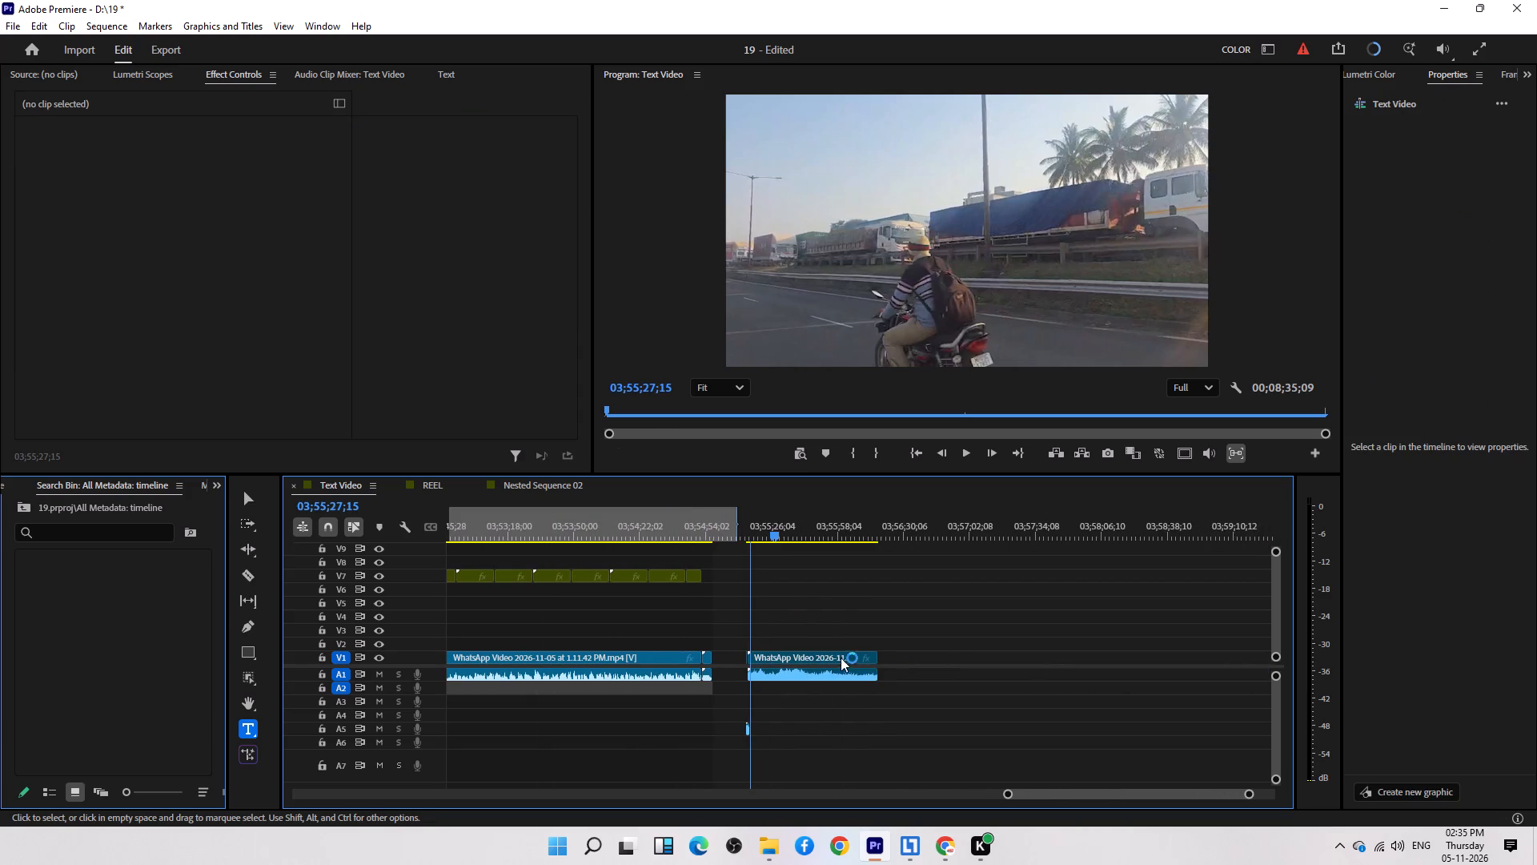
drag(879, 659, 796, 670)
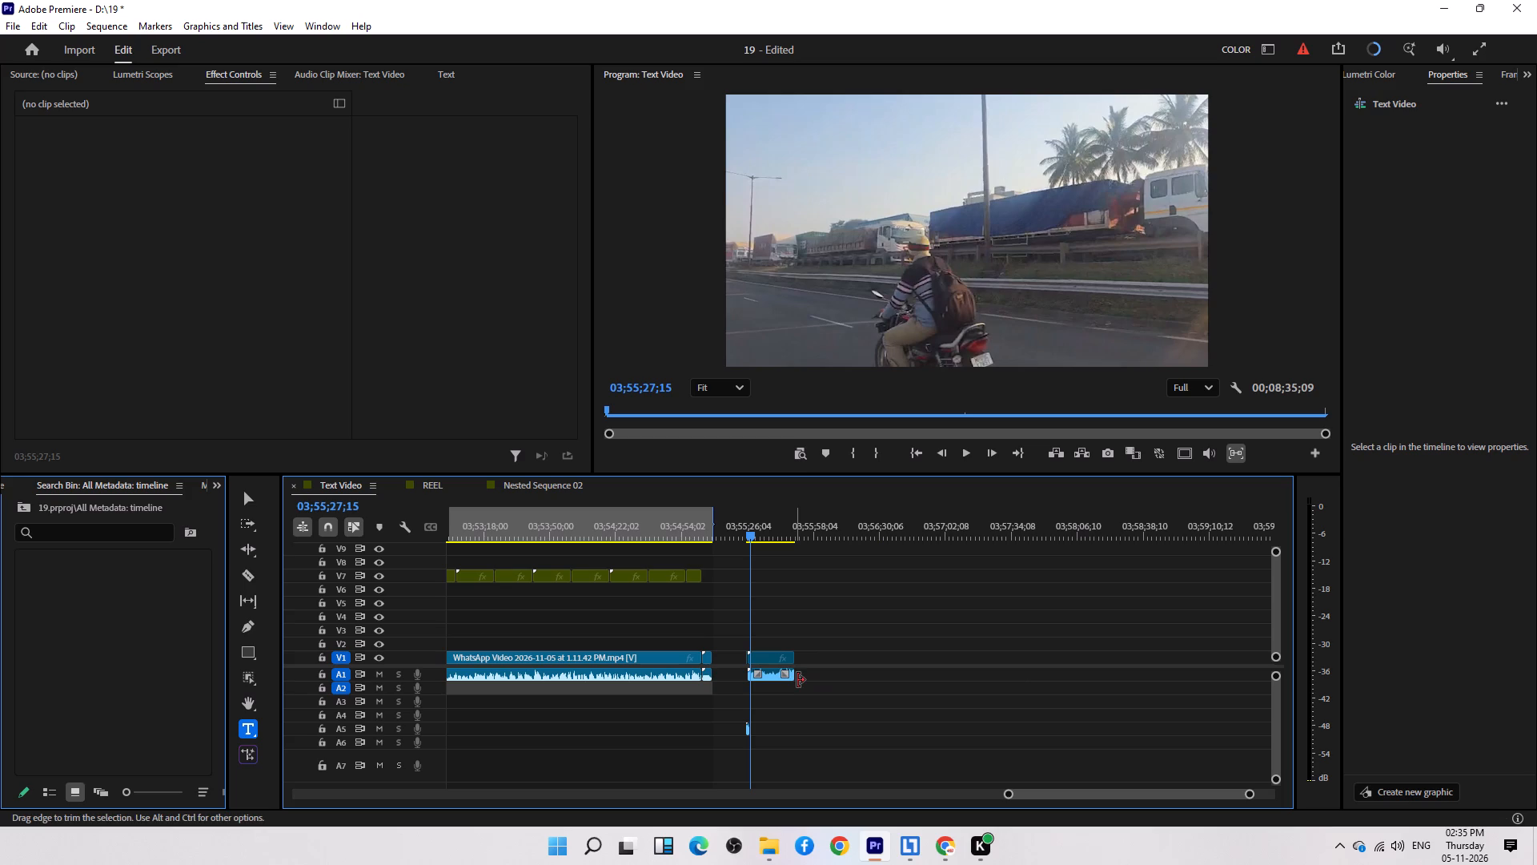
Add WhatsApp Video 2026-11-05 at 1.25.42 PM from Downloads on V1, directly after the trimmed 1.25.41 PM video.
click(762, 852)
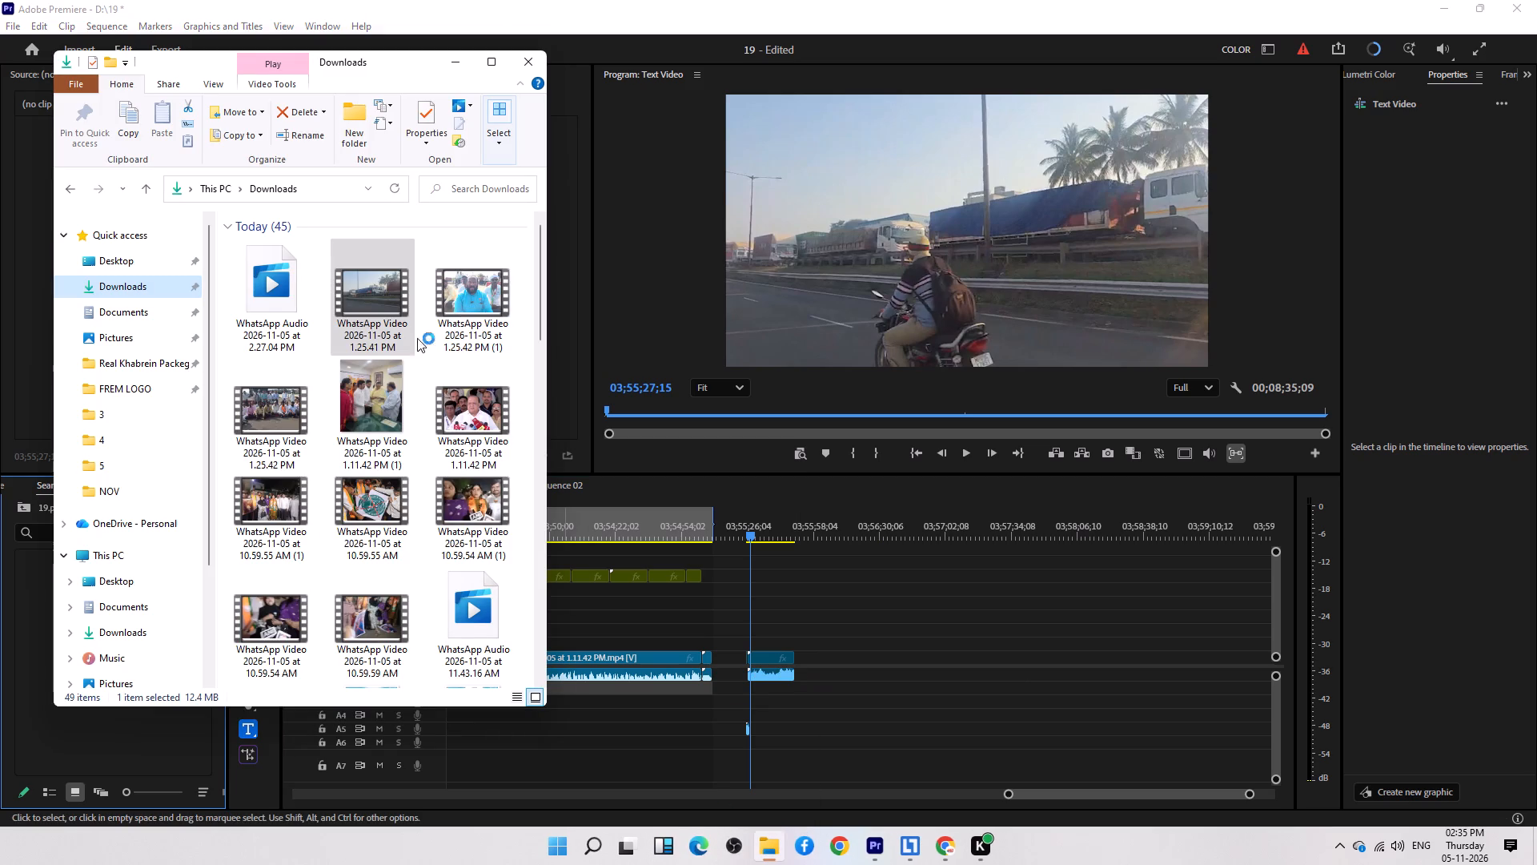
drag(268, 422, 797, 662)
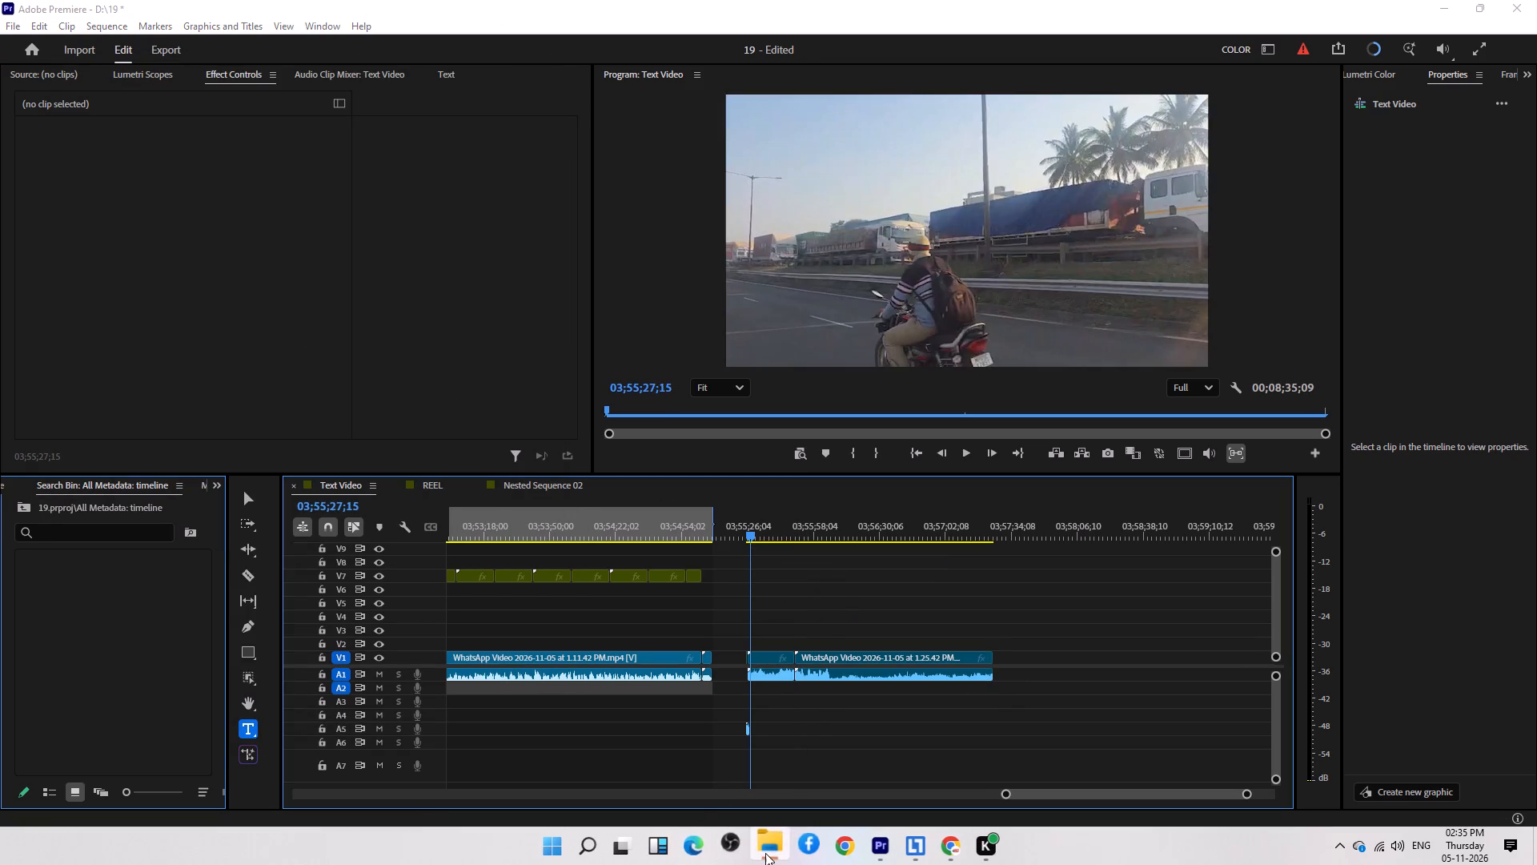
Place WhatsApp Audio 2026-11-05 at 2.27.04 PM from Downloads on A2, aligned with the start of the 1.25.41 PM video.
click(765, 853)
drag(255, 279, 732, 683)
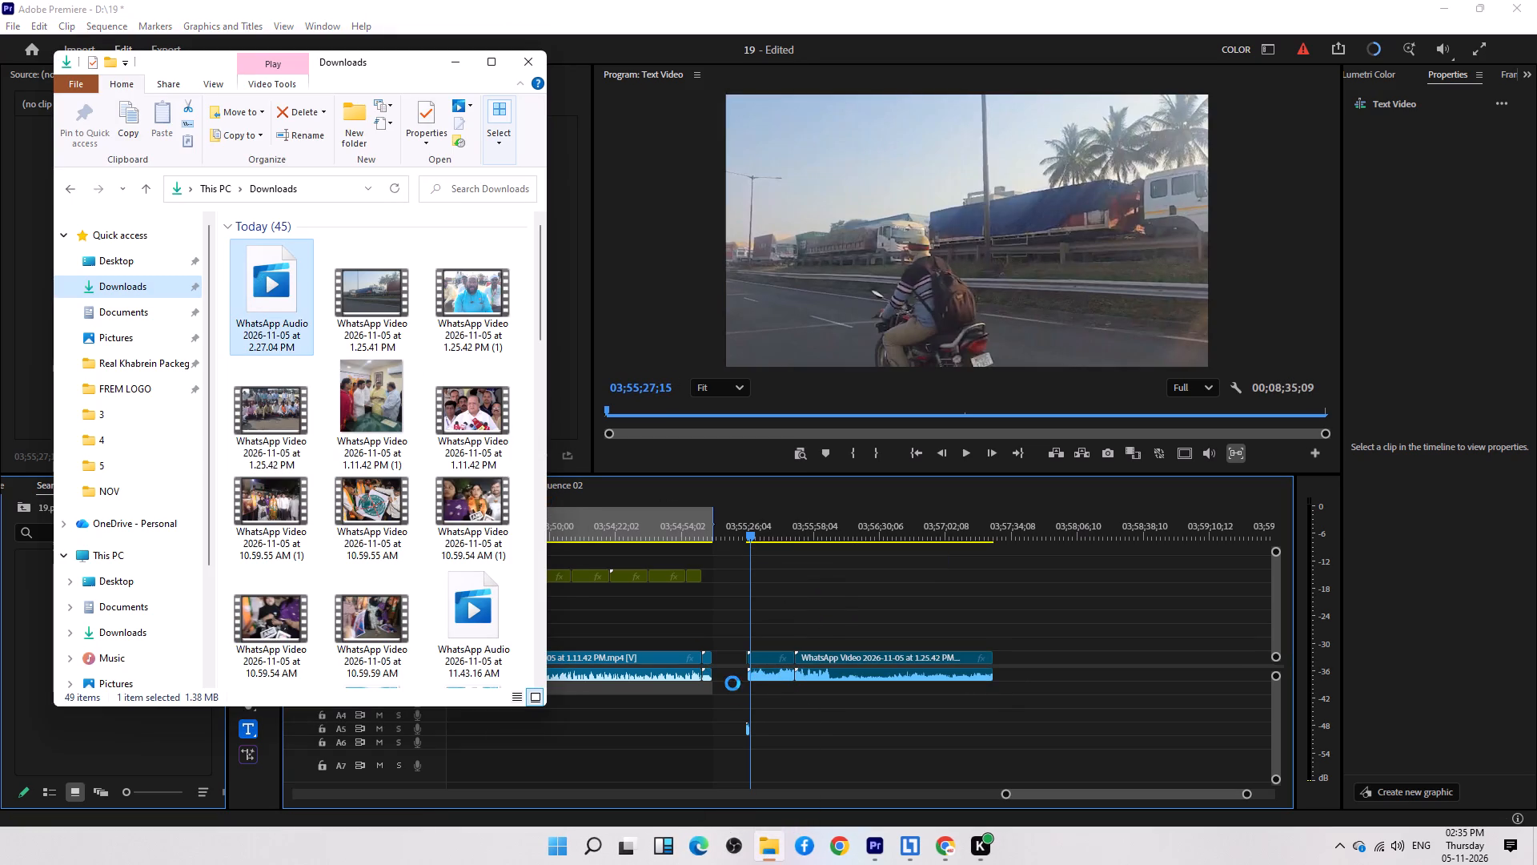
drag(732, 683, 754, 686)
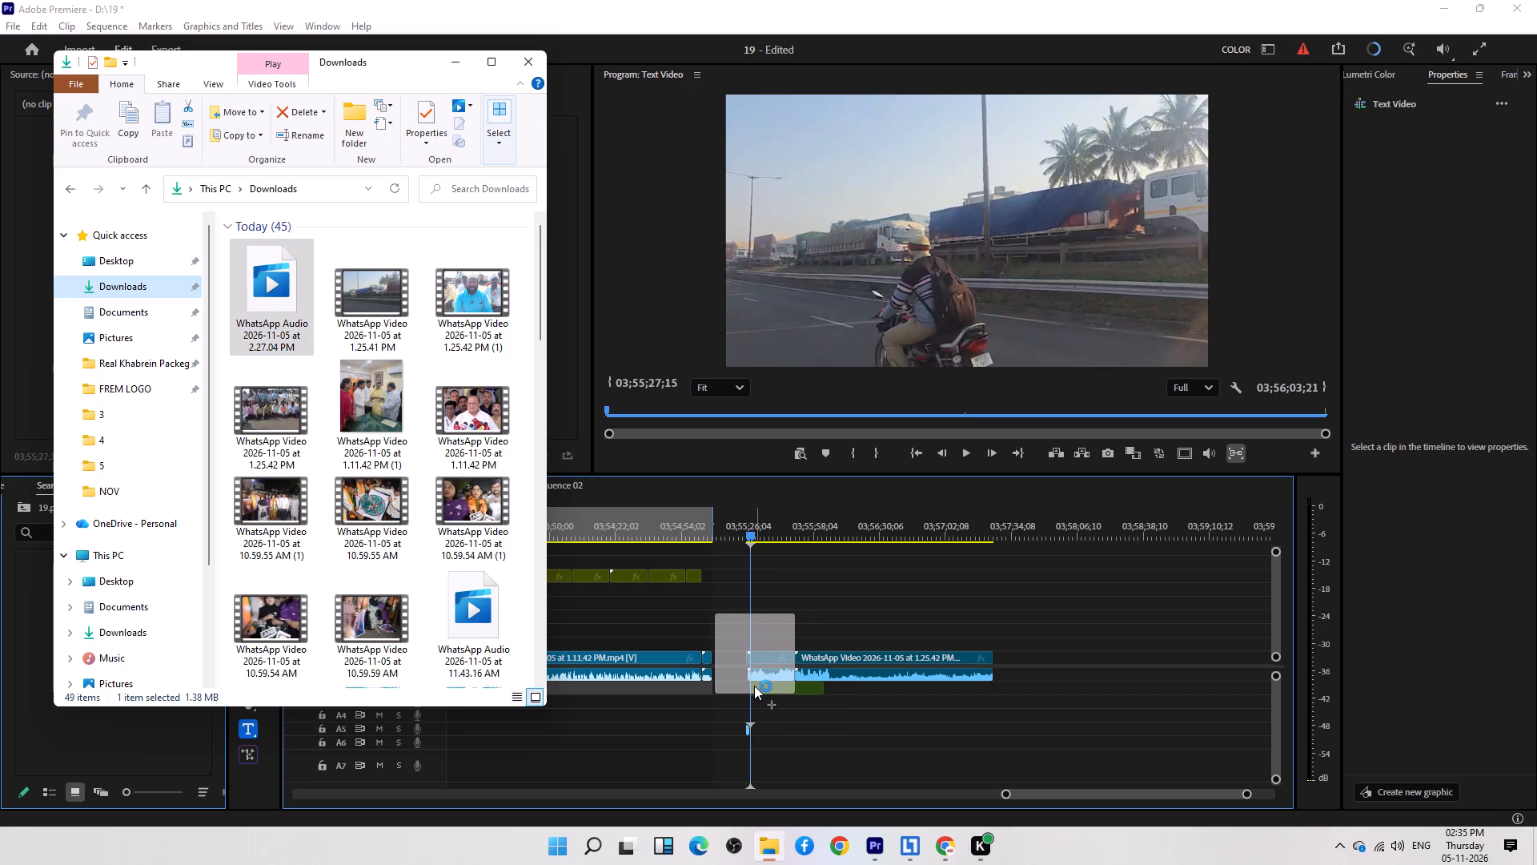
drag(754, 686, 746, 688)
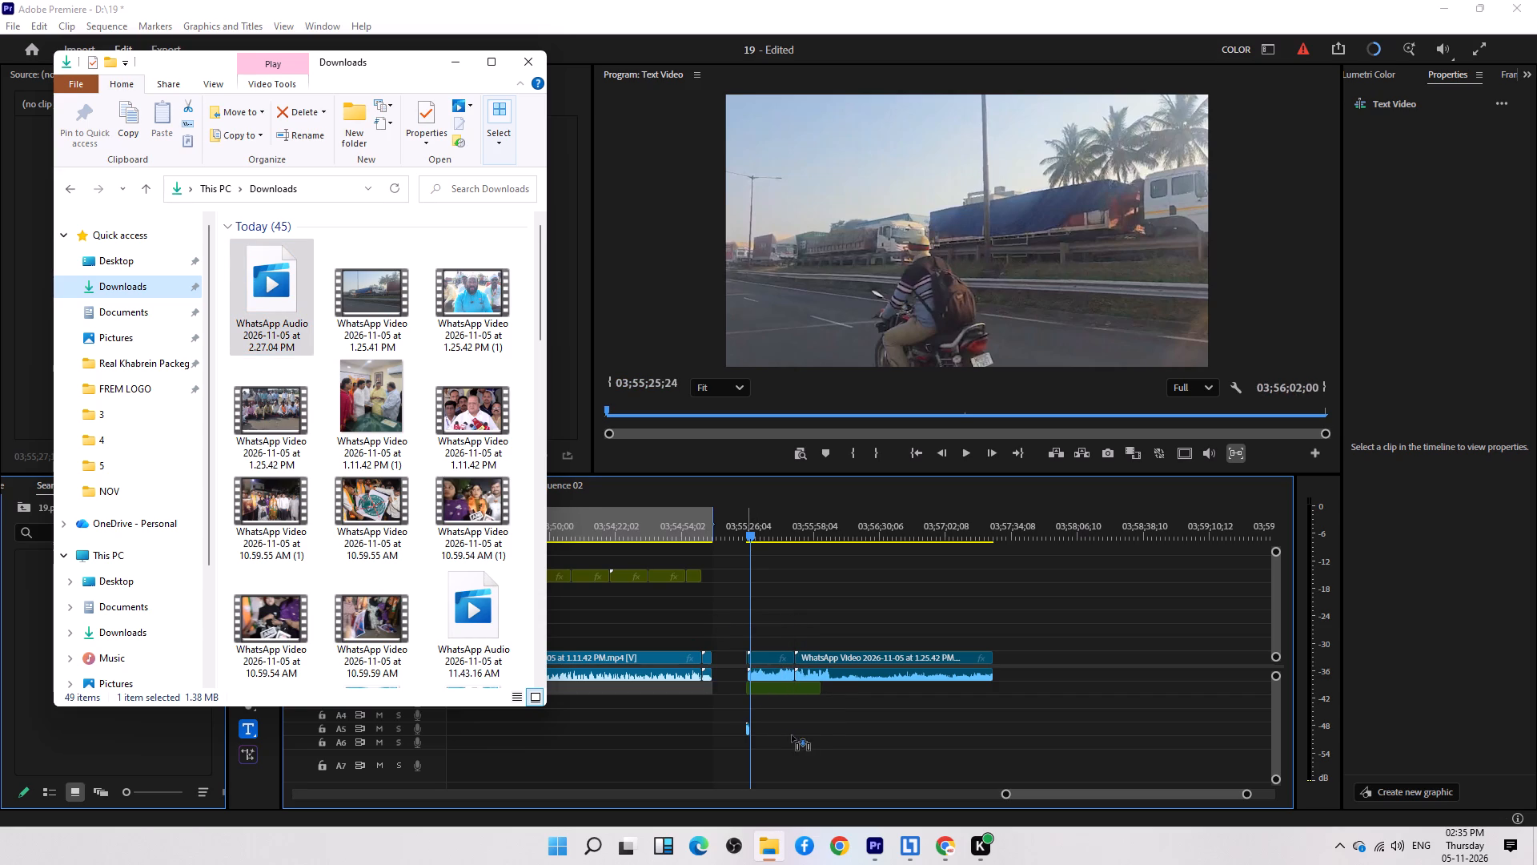
click(798, 734)
key(equal)
key(equal)
key(equal)
scroll(841, 690, down, 3)
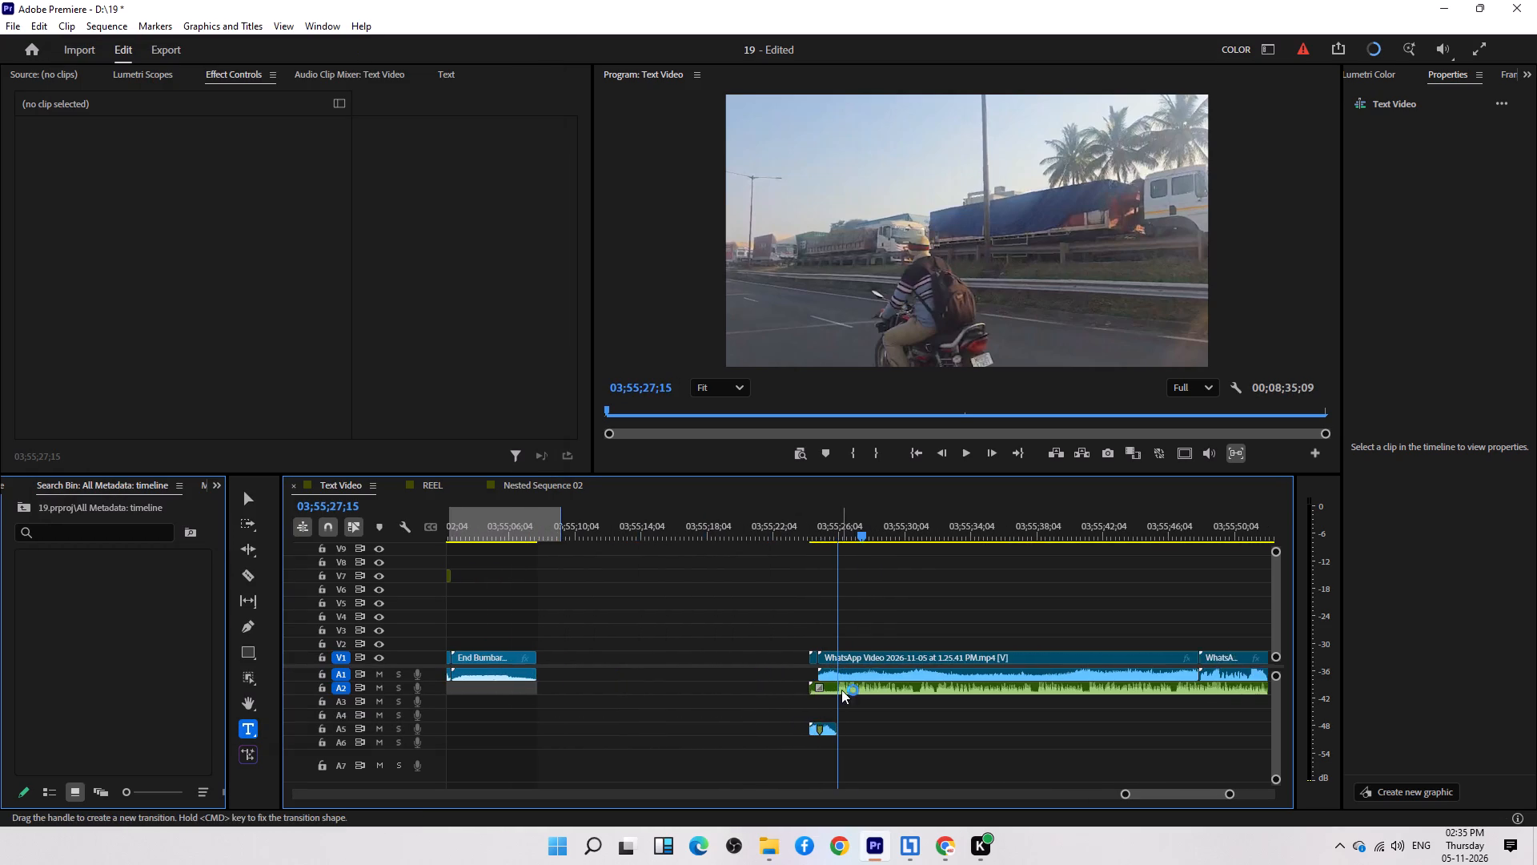
scroll(841, 690, down, 2)
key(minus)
click(826, 688)
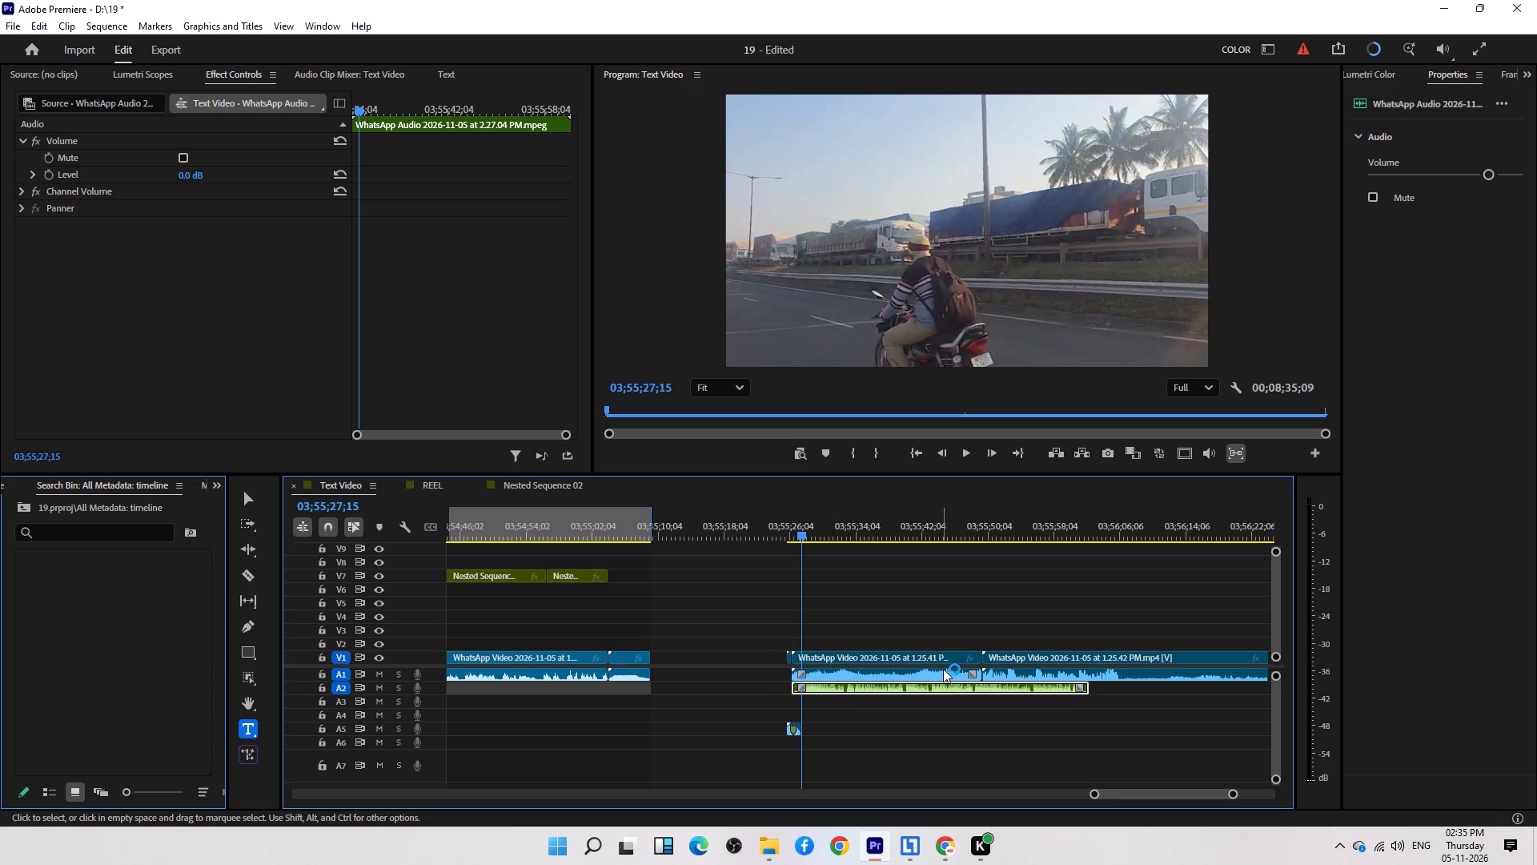
Shorten the 1.25.41 PM video to end at about 03;55;37 and close the gap before the 1.25.42 PM video.
drag(979, 658, 877, 651)
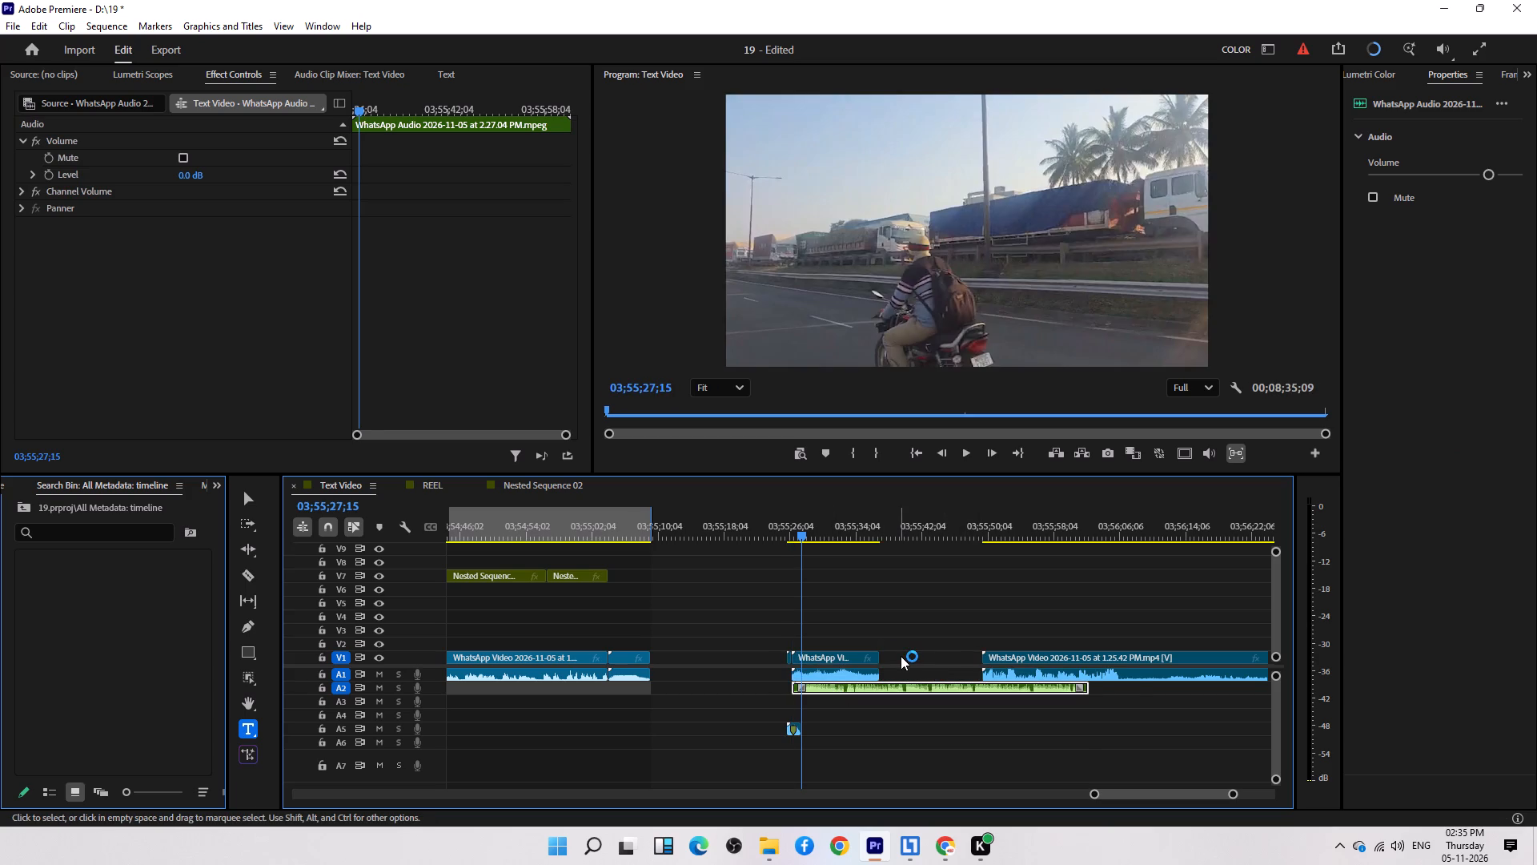
click(901, 656)
key(Delete)
Trim the end of the 1.25.42 PM video to match the end of the 2.27.04 PM audio.
scroll(949, 665, down, 7)
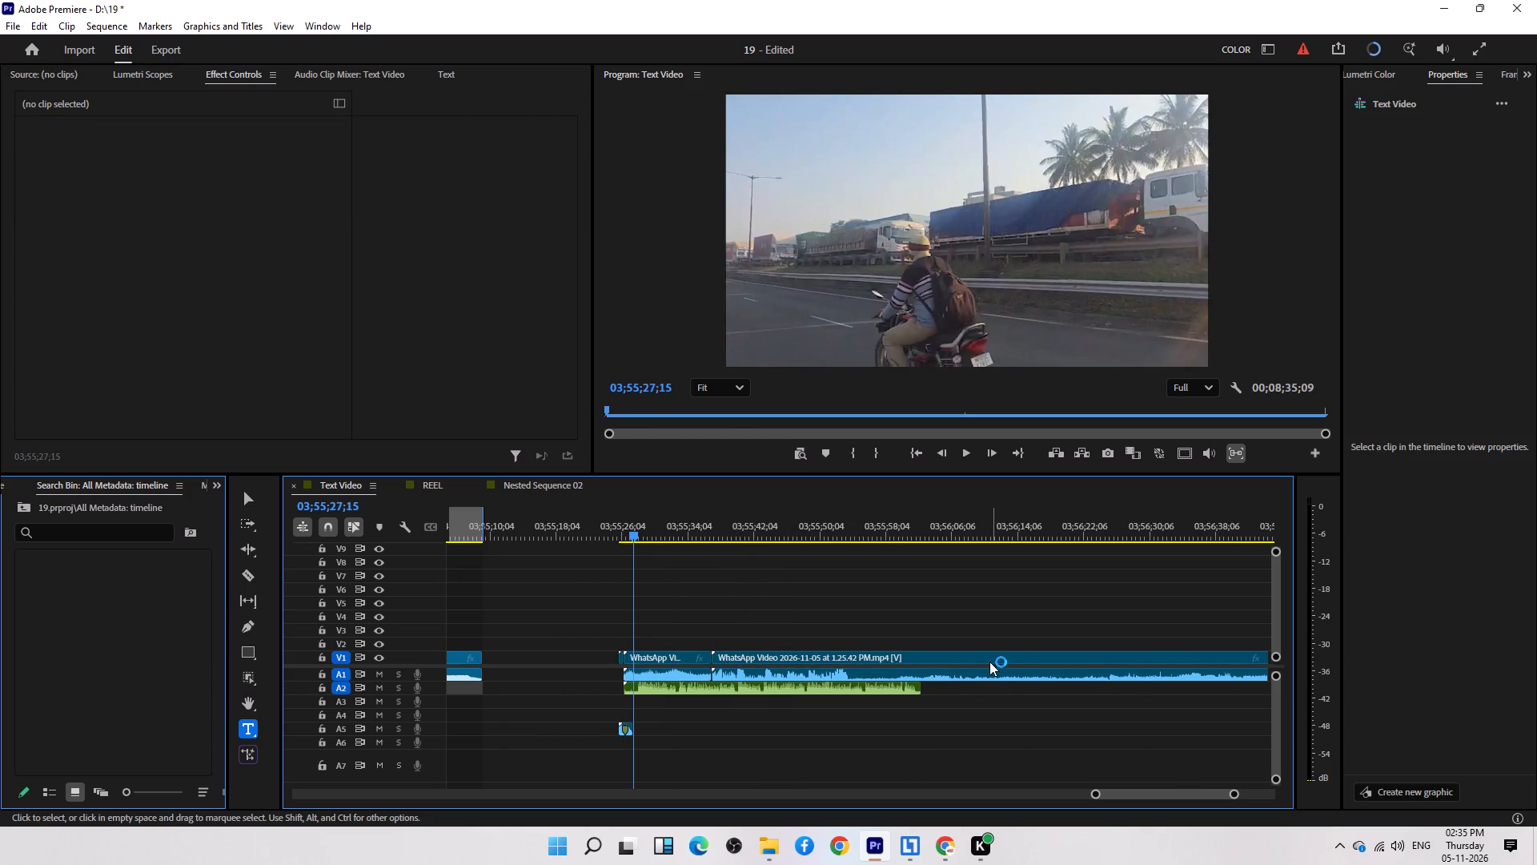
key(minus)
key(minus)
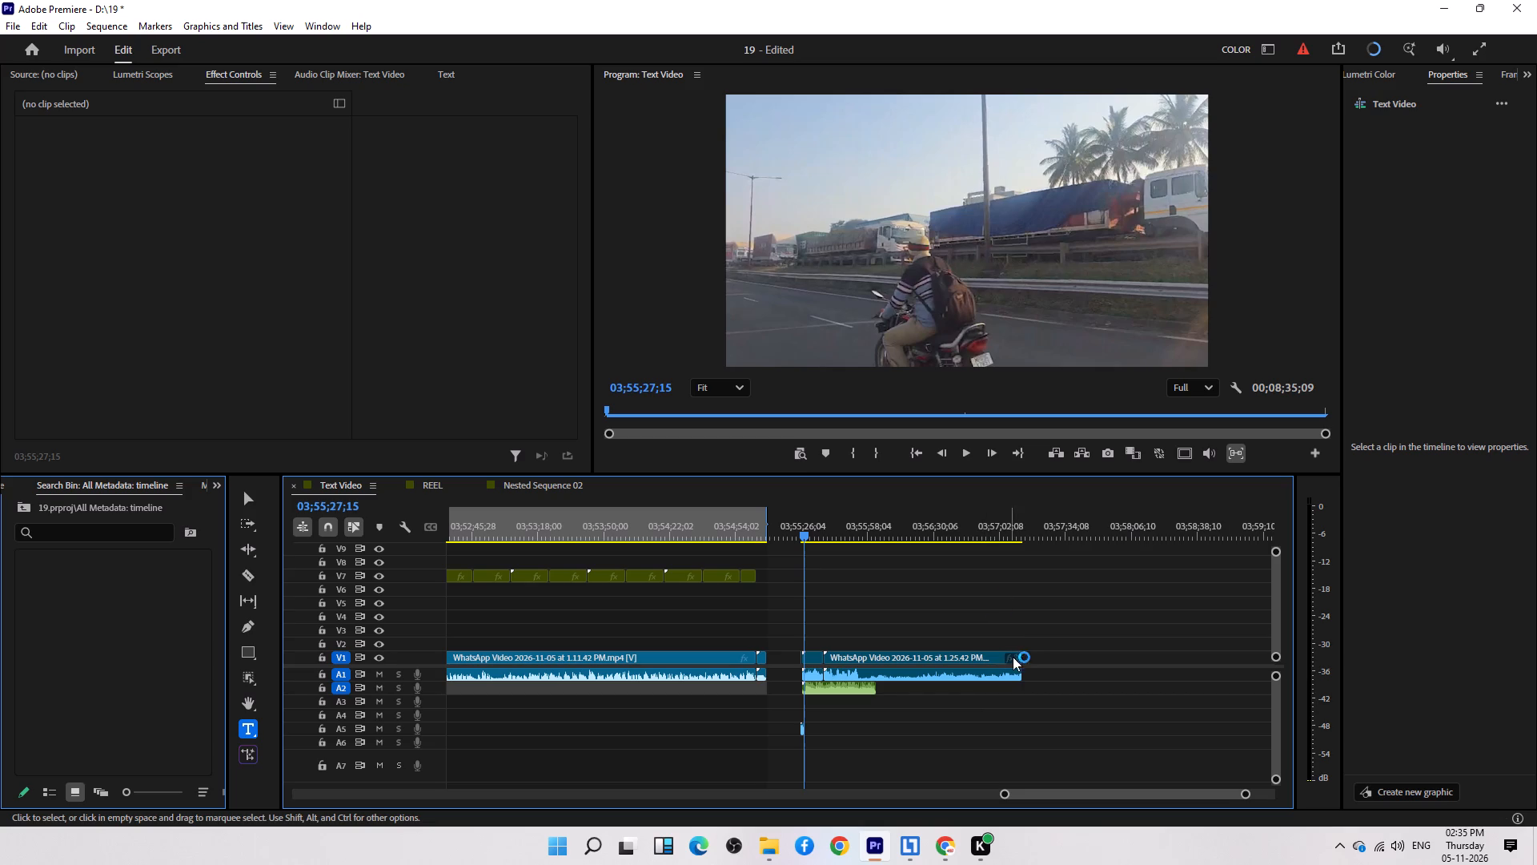
drag(1022, 657, 892, 657)
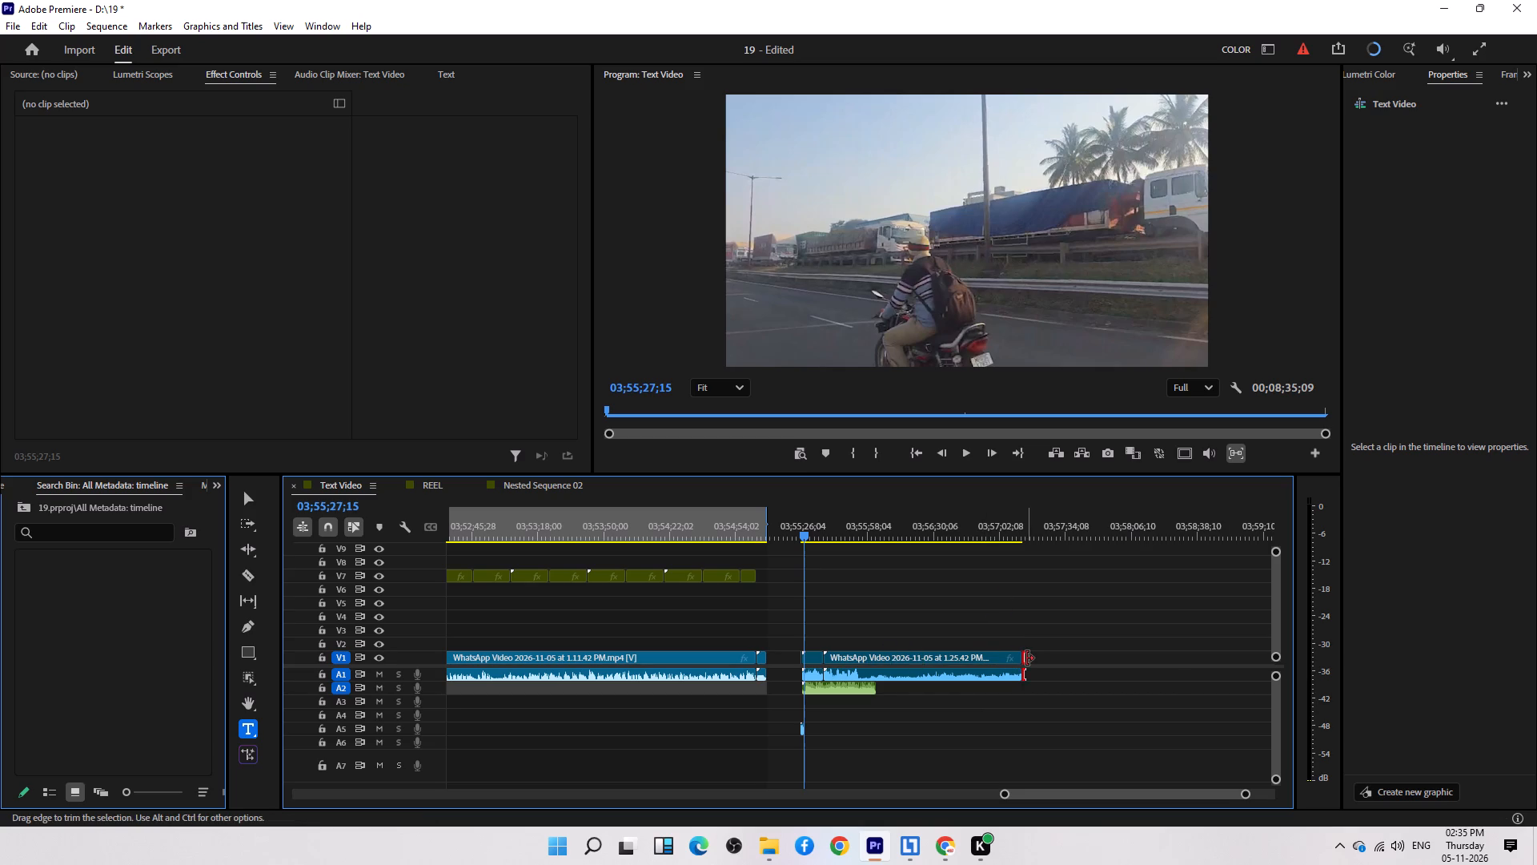
drag(1026, 658, 877, 670)
Move the 2.27.04 PM audio from A2 onto A1, starting at 03;55;27;15 and overwriting the two videos' sound.
drag(846, 694, 848, 688)
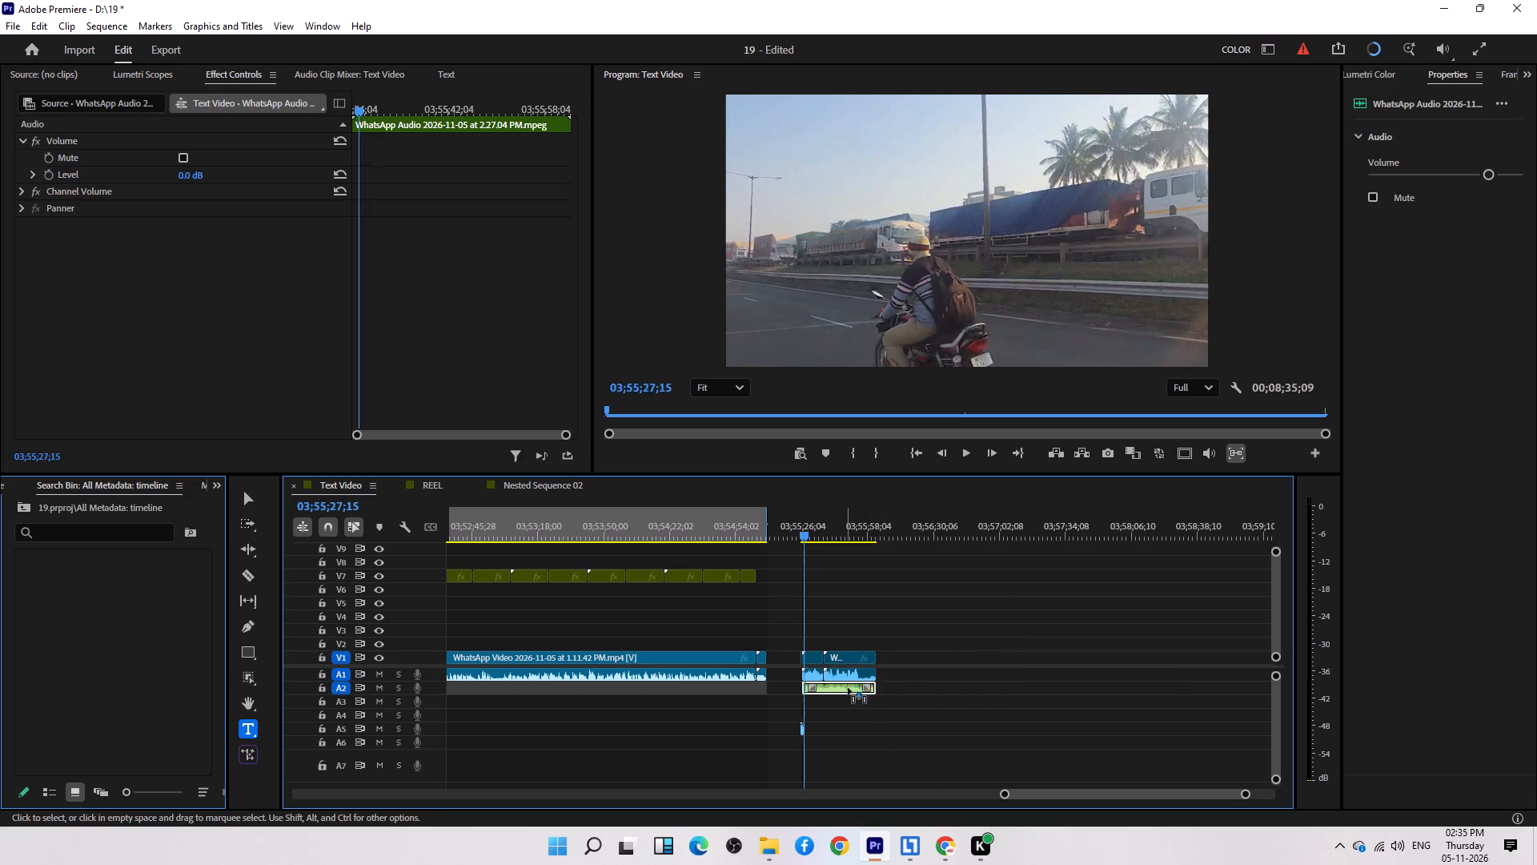
drag(848, 688, 853, 678)
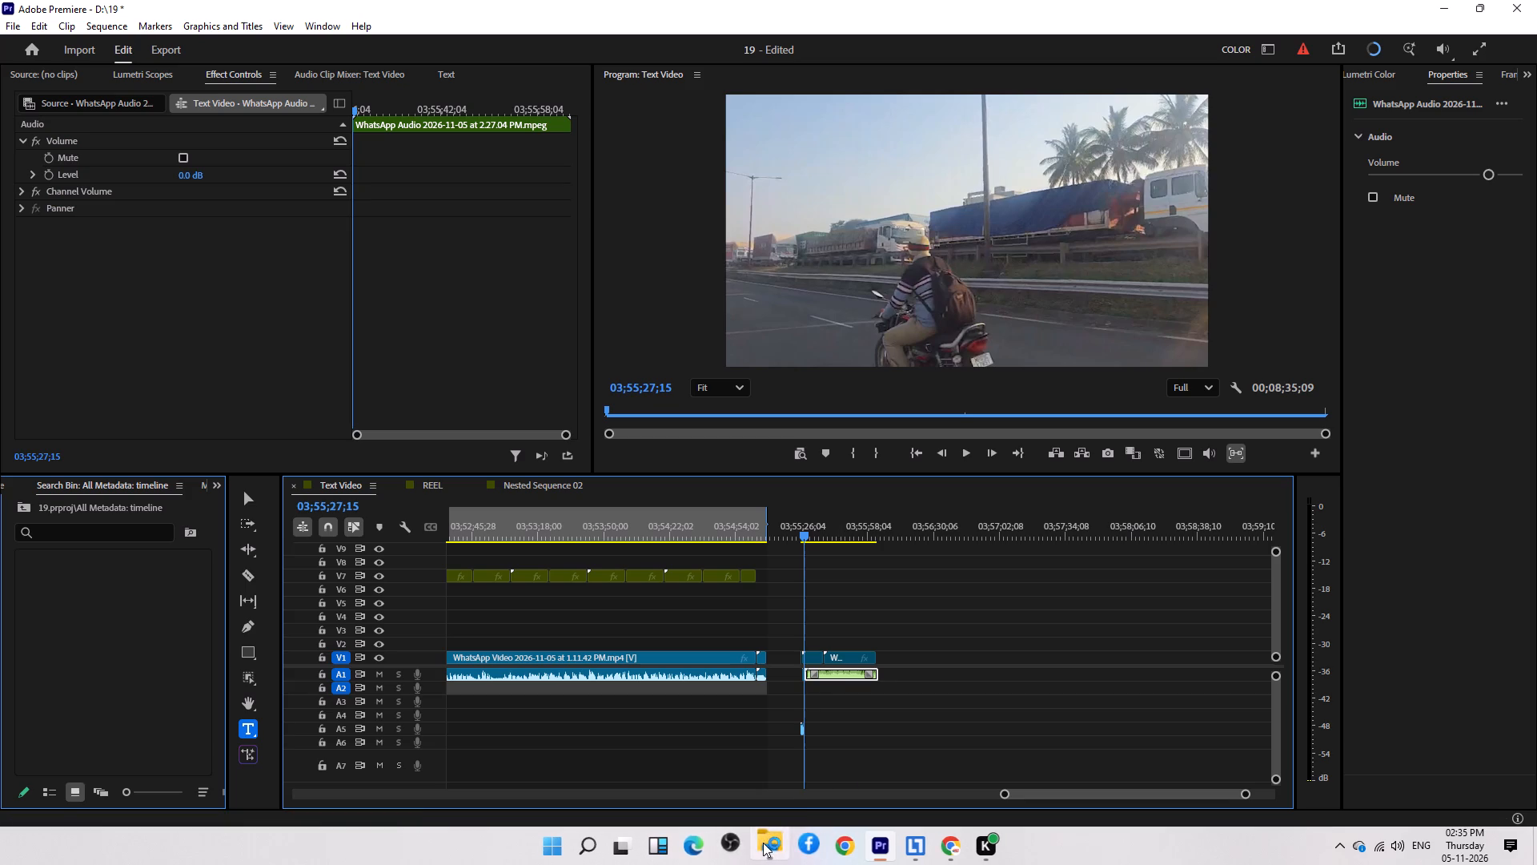
Add WhatsApp Video 2026-11-05 at 1.25.42 PM (1) from Downloads on V1, starting at about 03;56;19.
click(763, 843)
drag(463, 305, 941, 575)
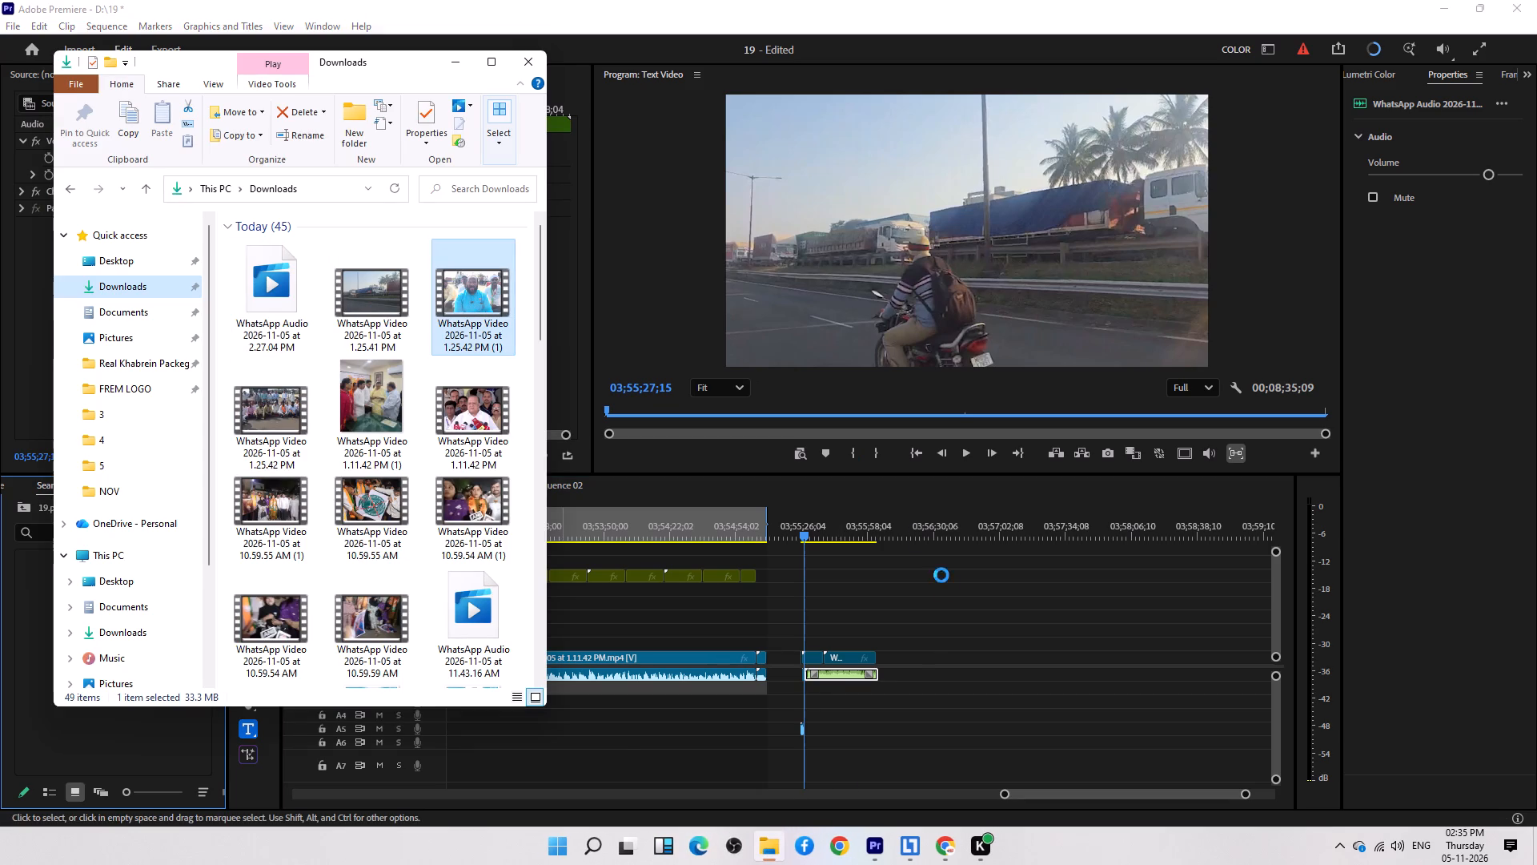
drag(941, 575, 910, 672)
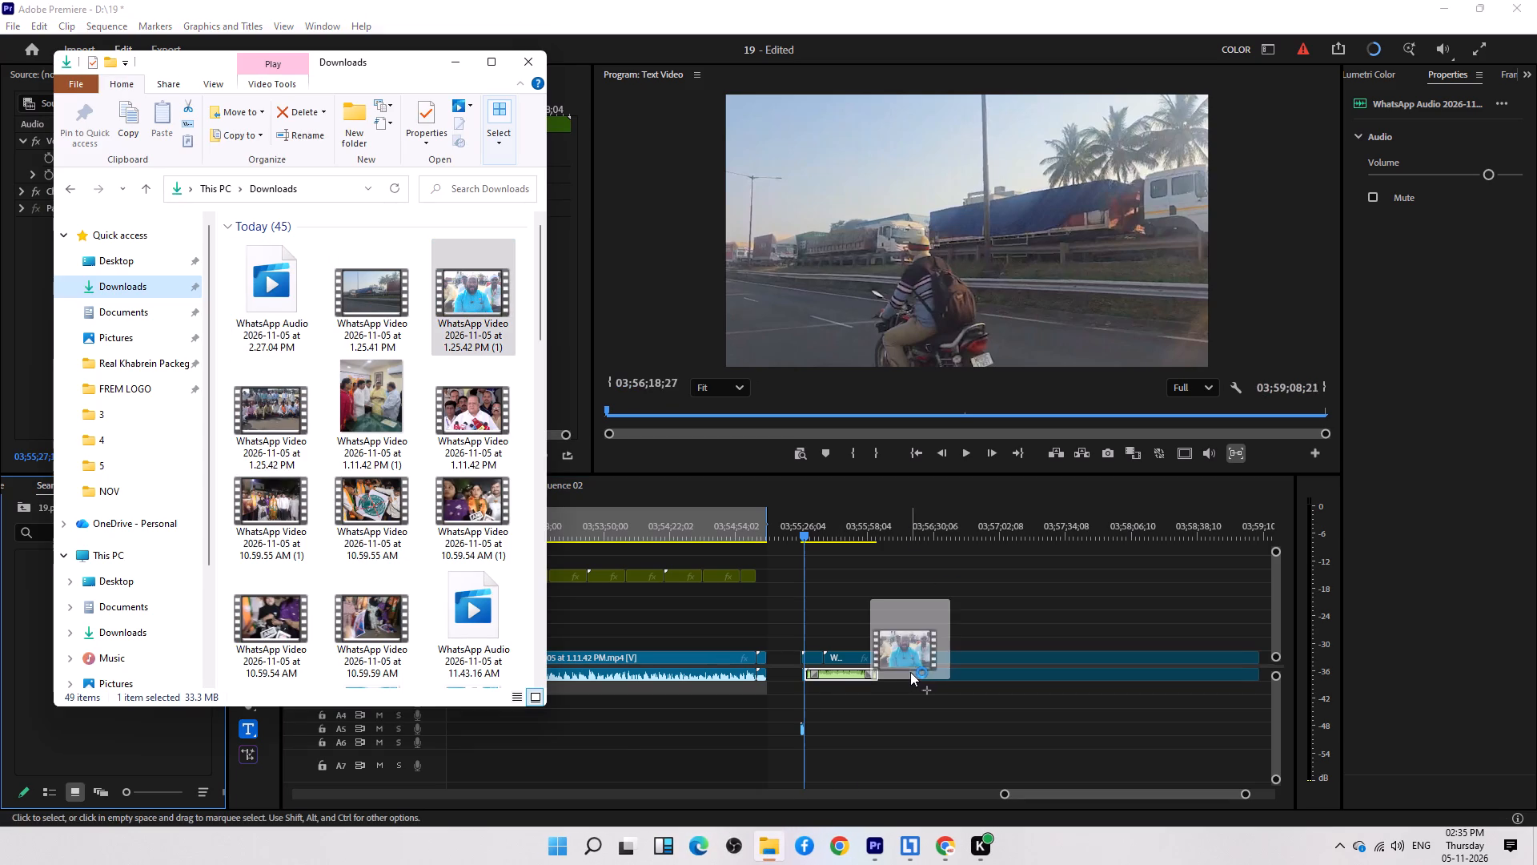
drag(910, 672, 913, 672)
click(888, 657)
click(888, 599)
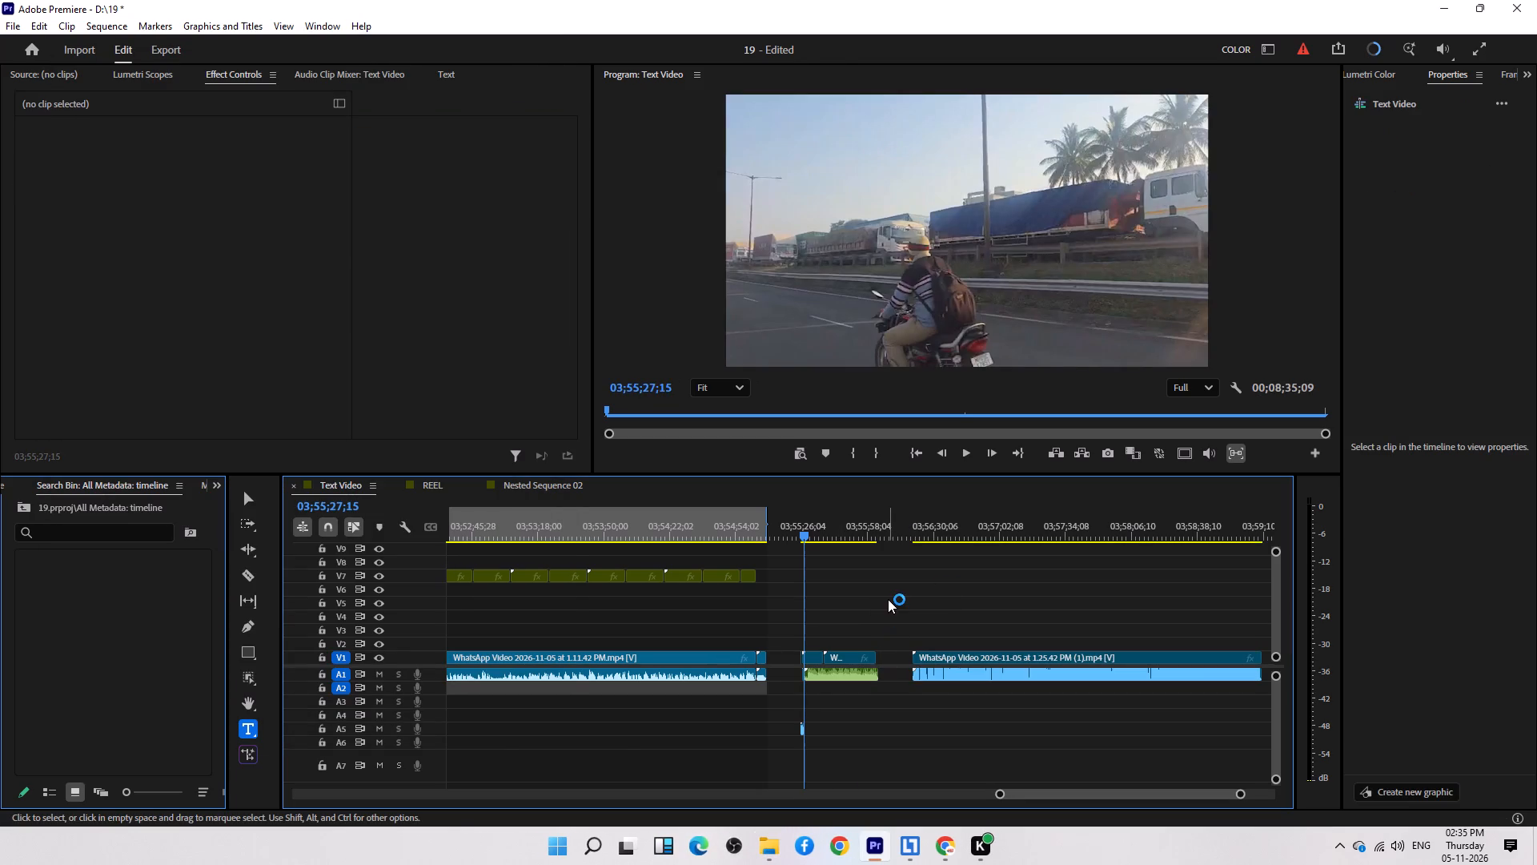
Extend the end of the 1.25.42 PM video to meet the end of the audio on A1.
click(867, 505)
click(867, 517)
key(equal)
key(equal)
key(equal)
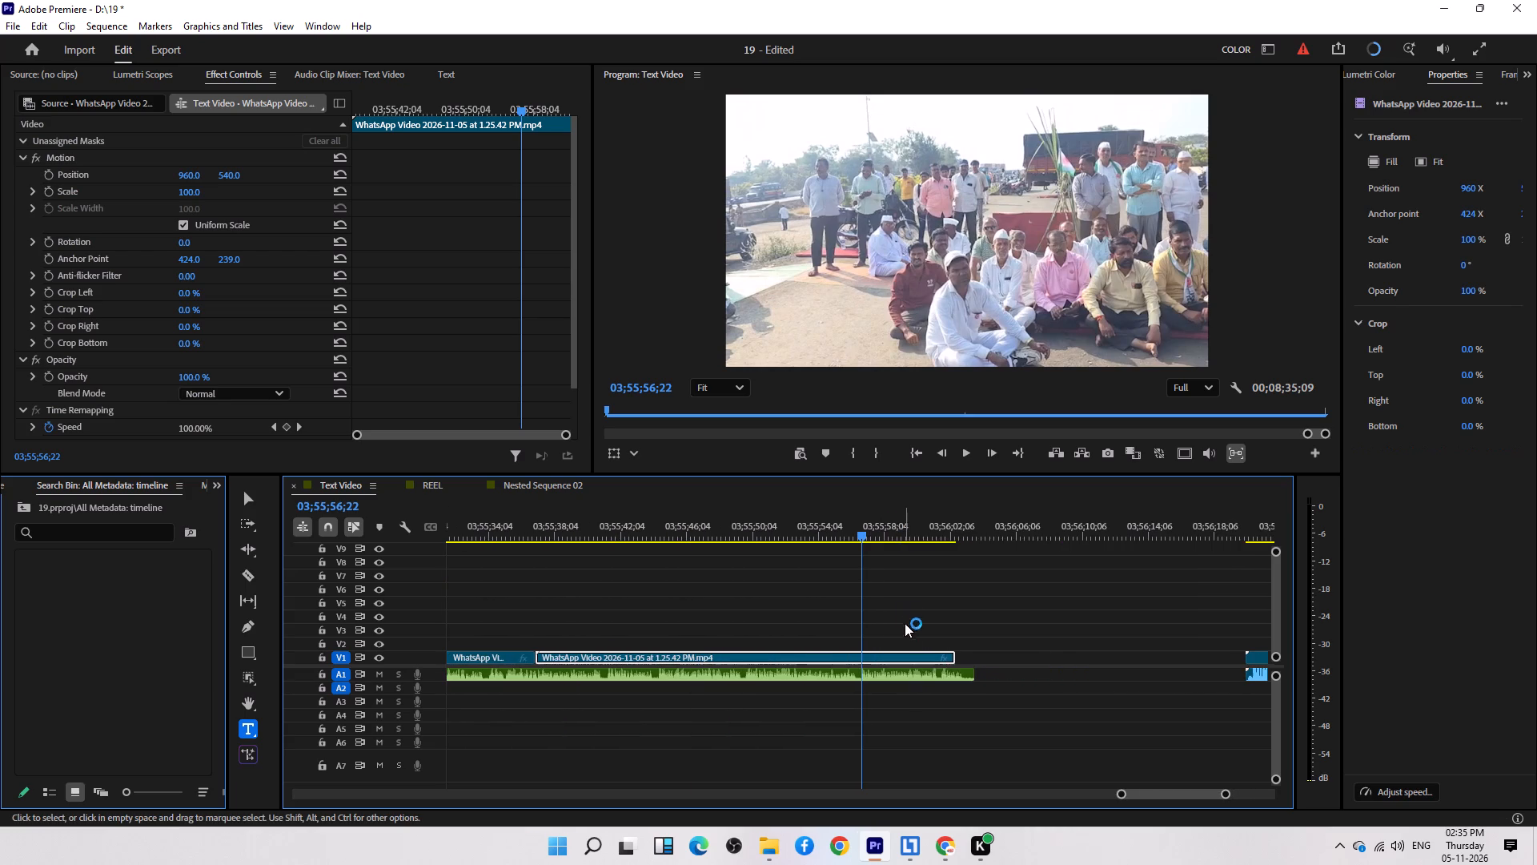
drag(951, 655, 965, 655)
Close the gap between the 1.25.42 PM video and the 1.25.42 PM (1) video.
click(982, 655)
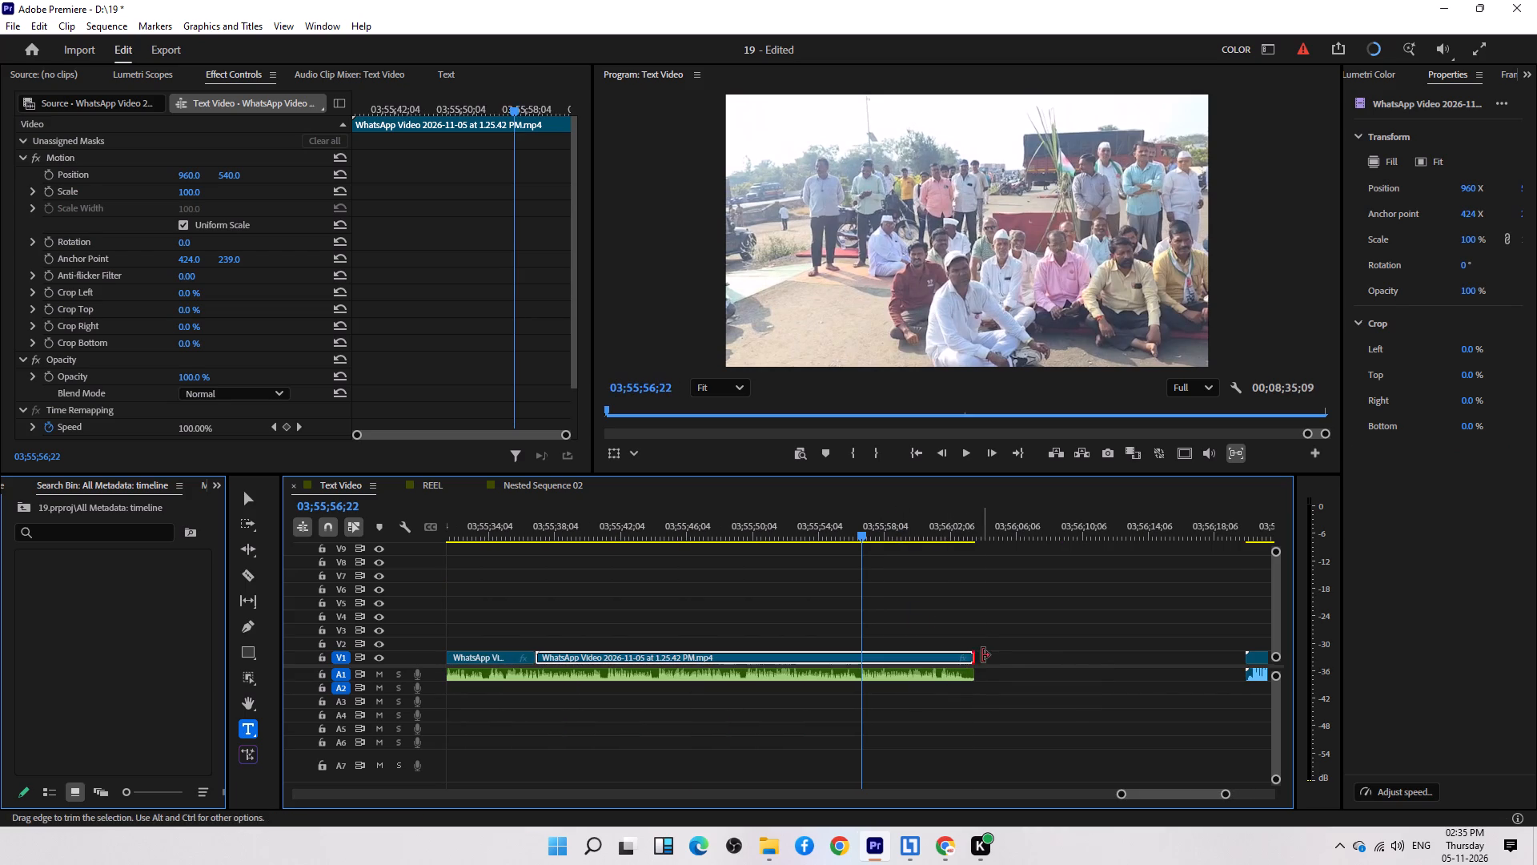
click(994, 665)
click(994, 658)
key(Delete)
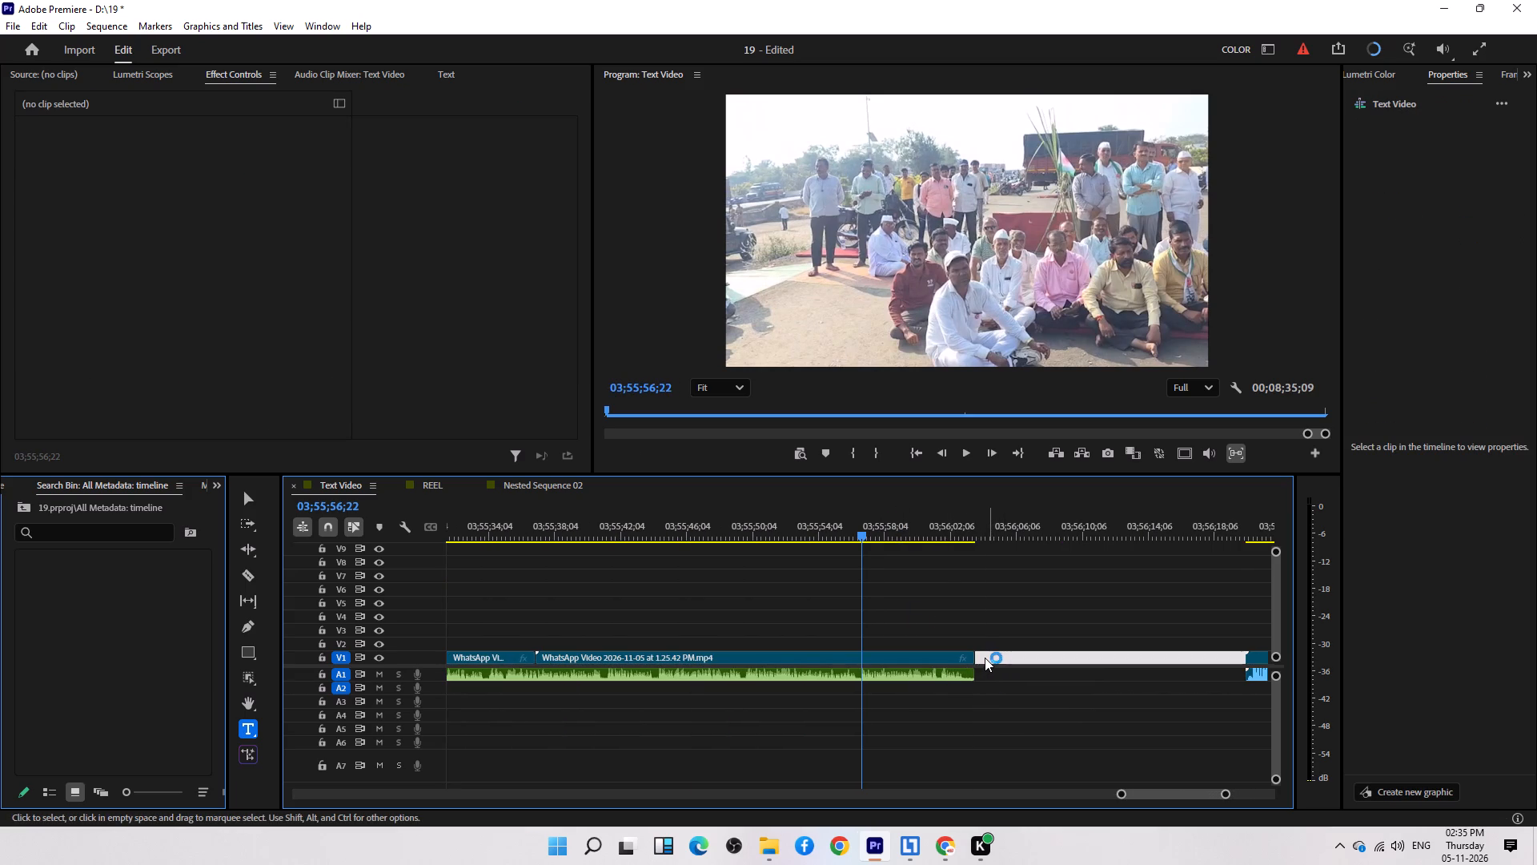
Copy the first graphics clips on V4 to V7 from the story at about 03;42;05 and paste them at 03;55;27;15.
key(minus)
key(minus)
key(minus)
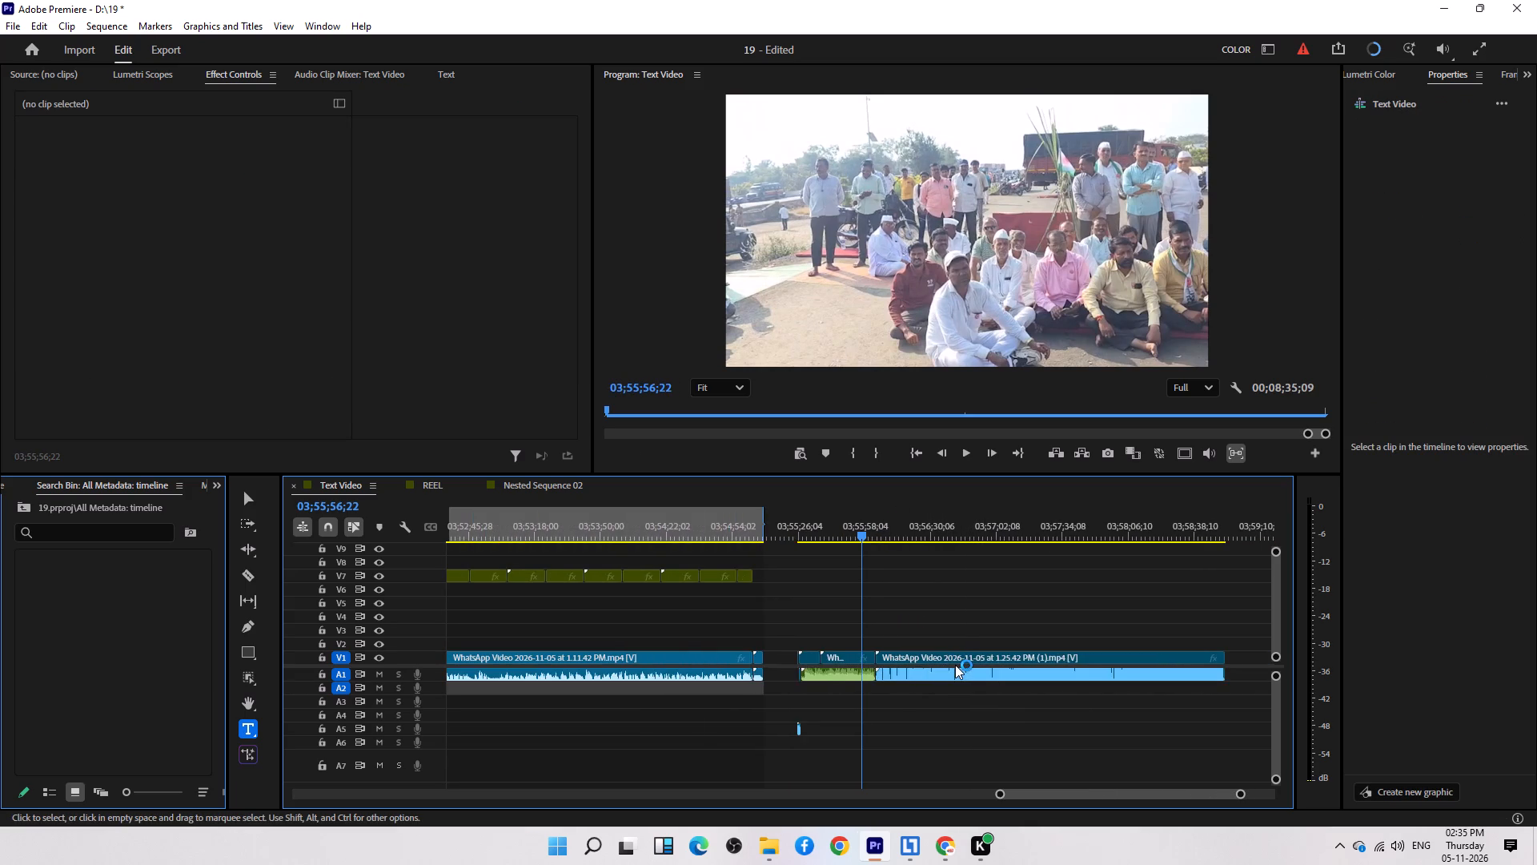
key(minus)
key(Up)
key(Up)
scroll(928, 671, up, 20)
scroll(928, 671, up, 9)
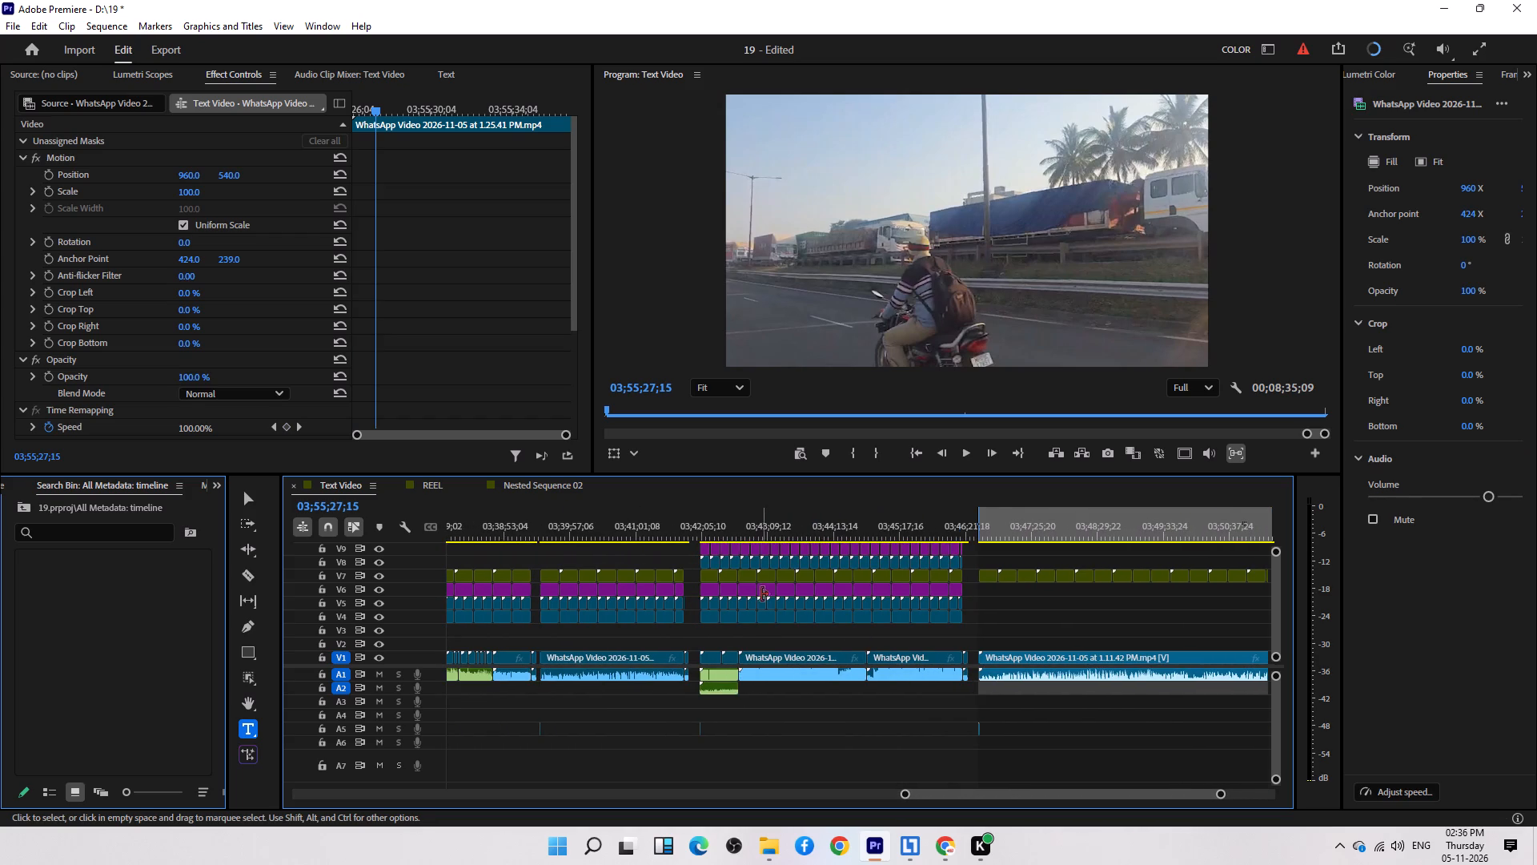
drag(694, 579, 723, 610)
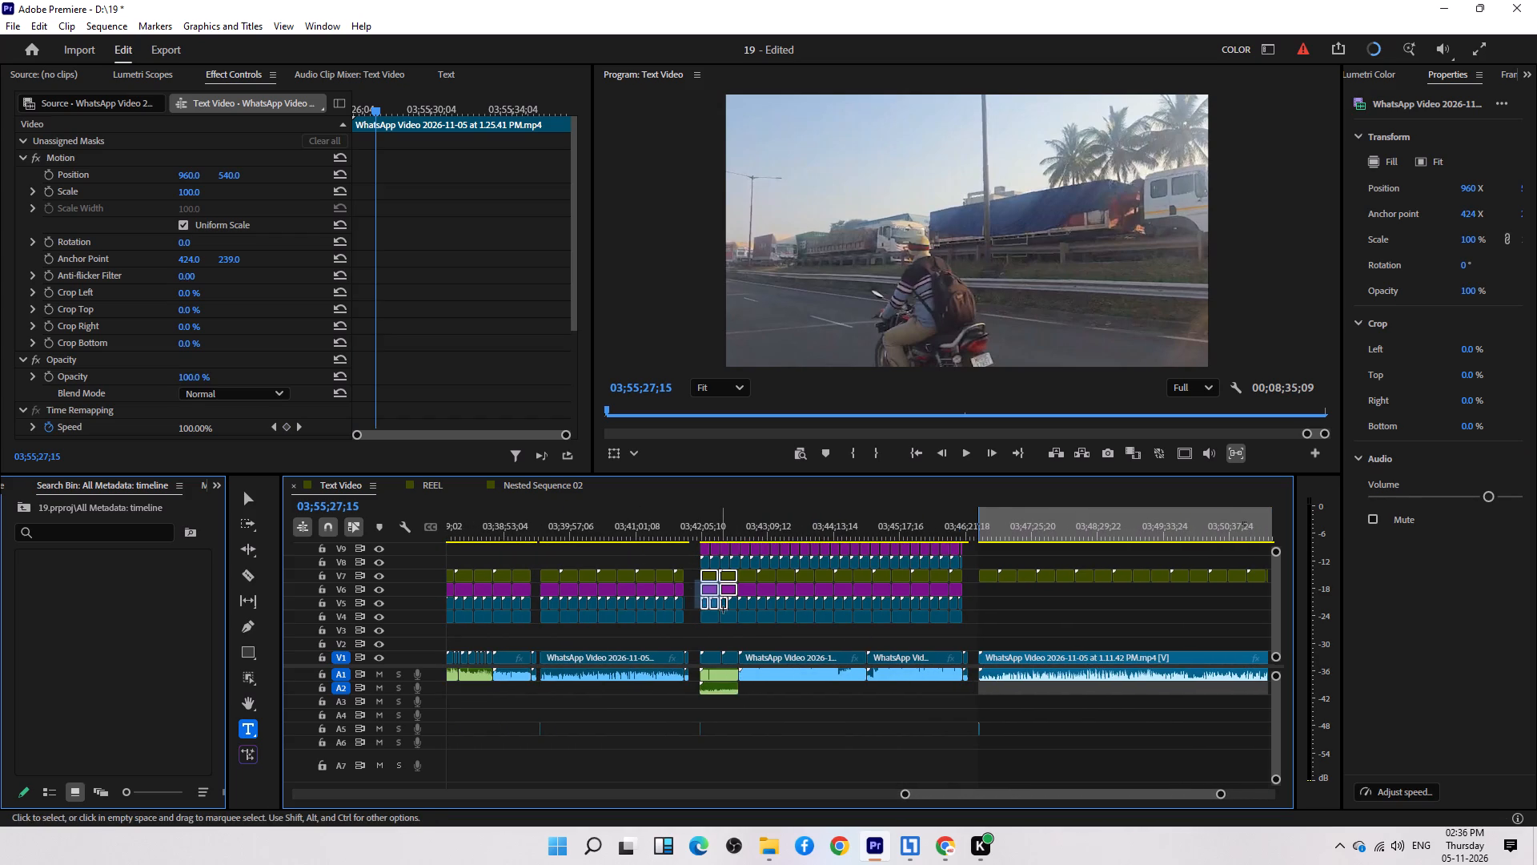
drag(723, 610, 733, 620)
key(ctrl+c)
key(ctrl+v)
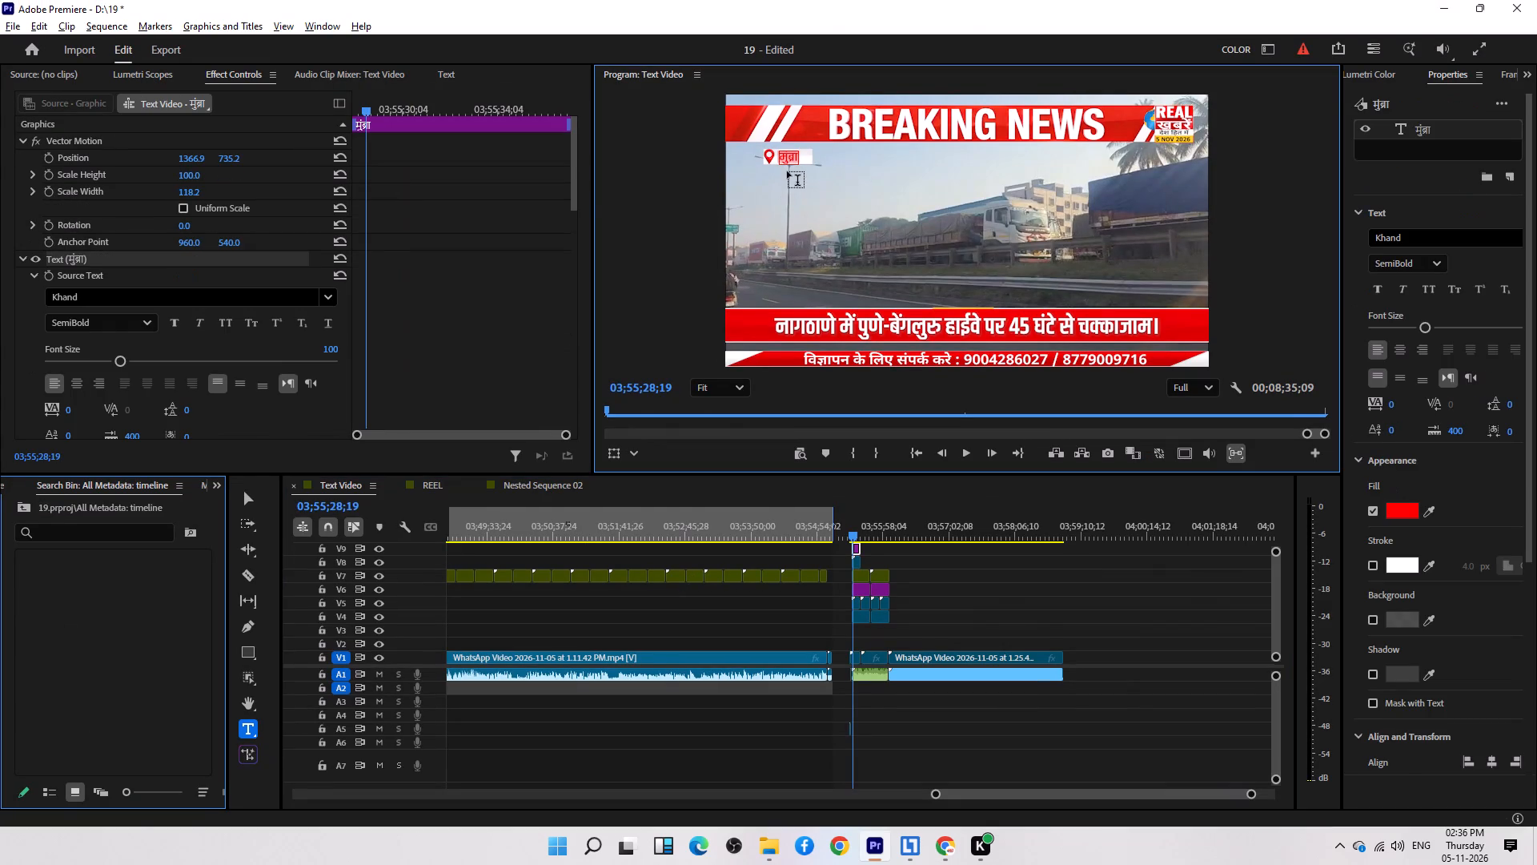
click(1004, 622)
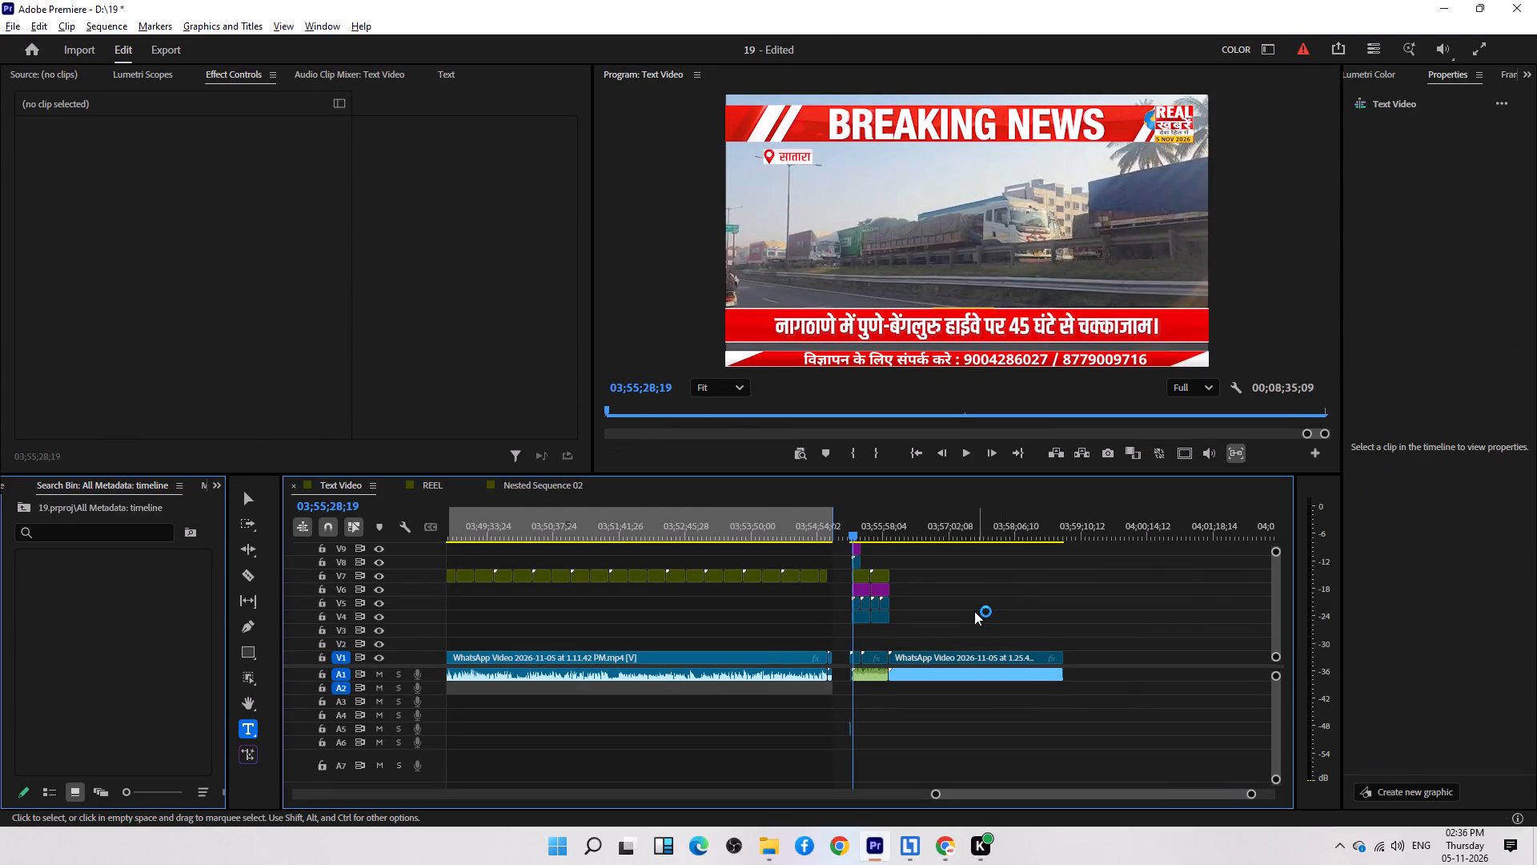
Check how the सातारा text fits its location tag in an enlarged Program monitor view.
click(793, 153)
click(249, 494)
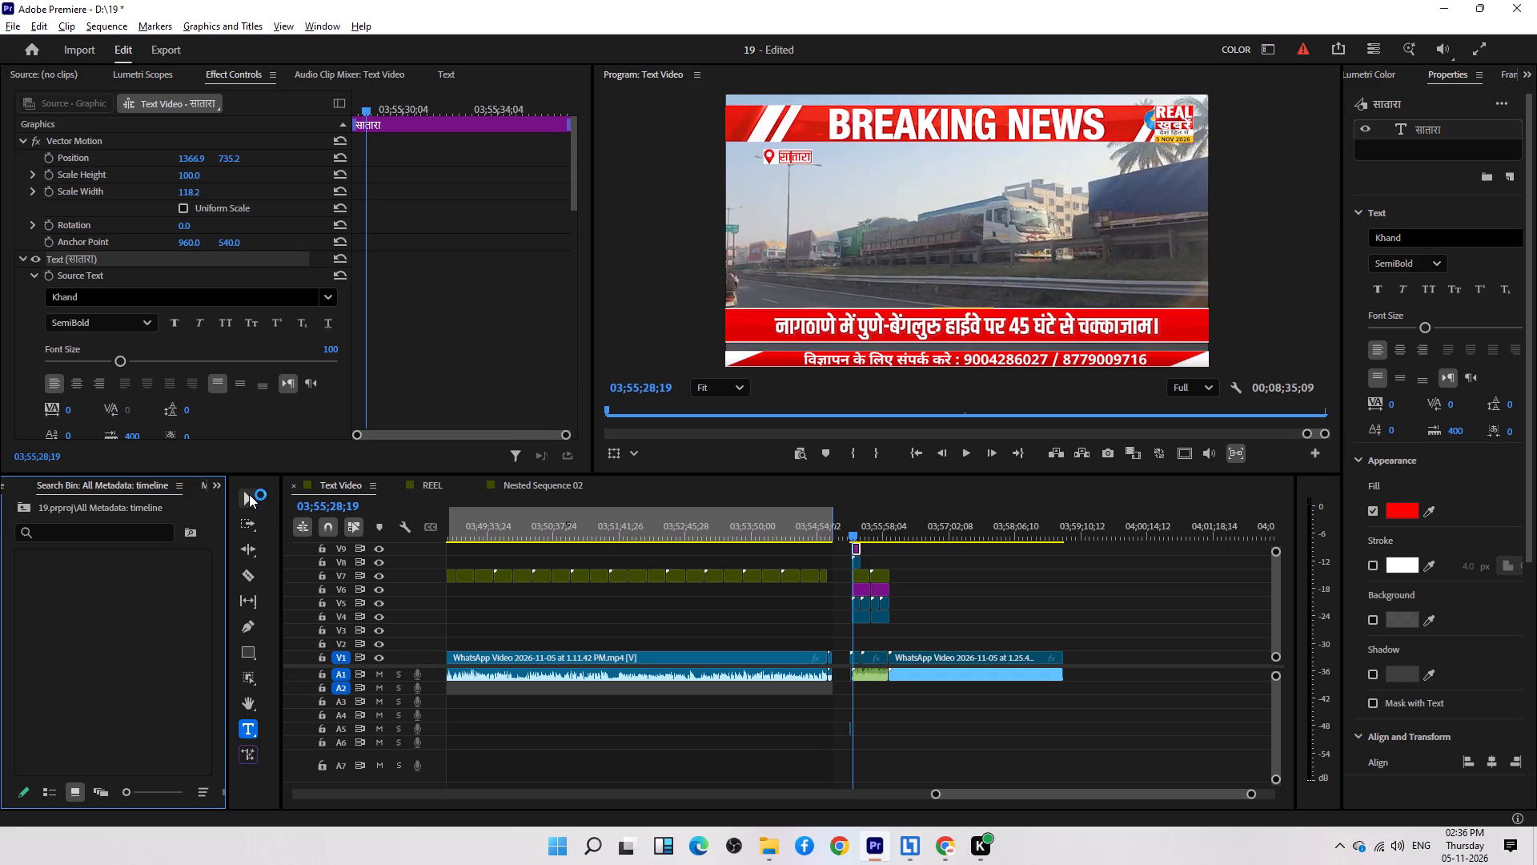
double_click(668, 74)
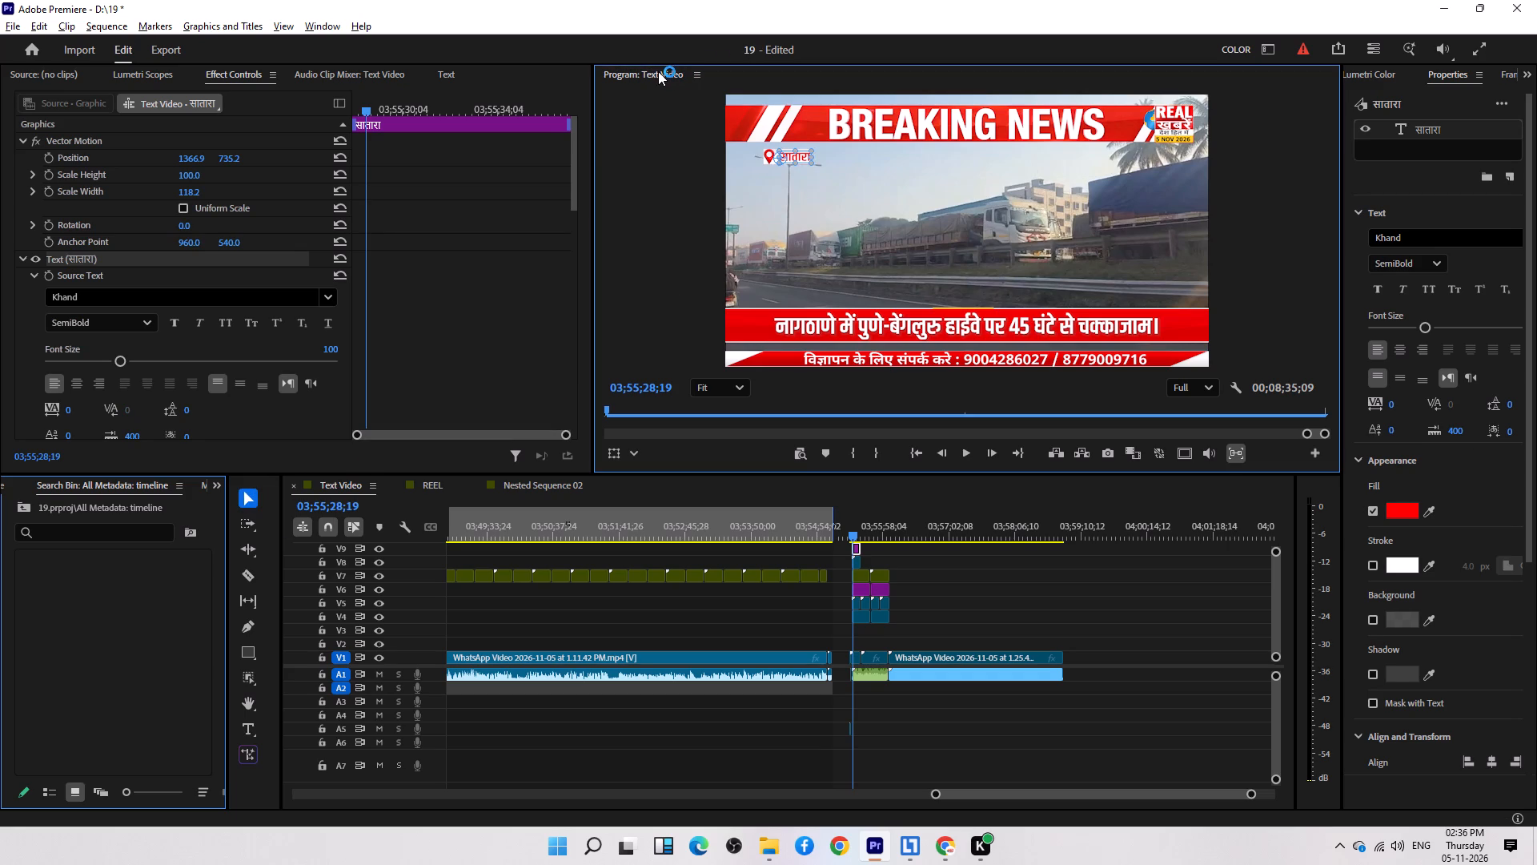
double_click(672, 68)
click(399, 238)
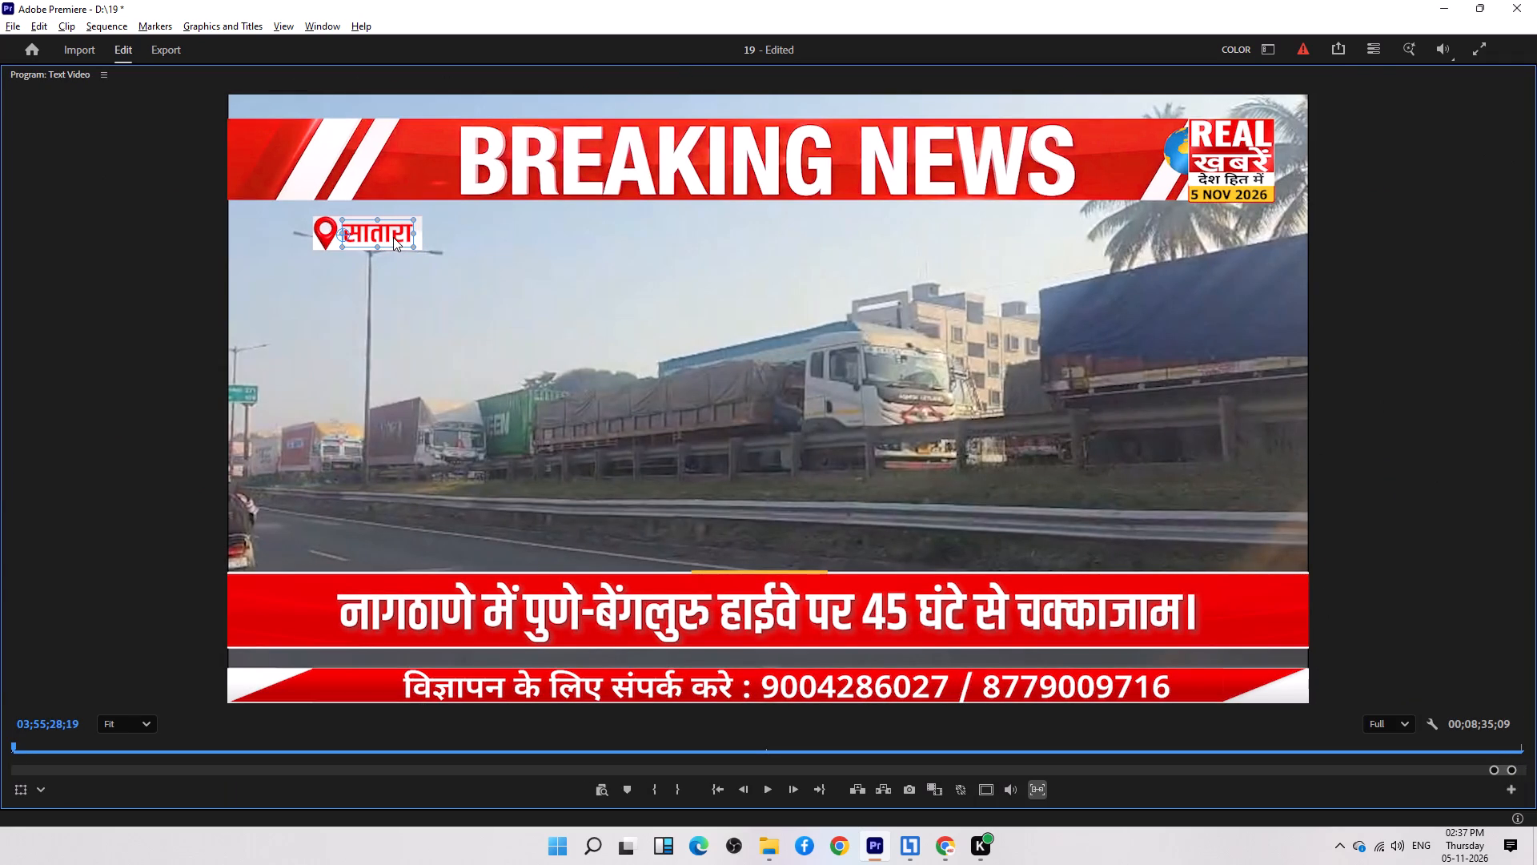
double_click(57, 73)
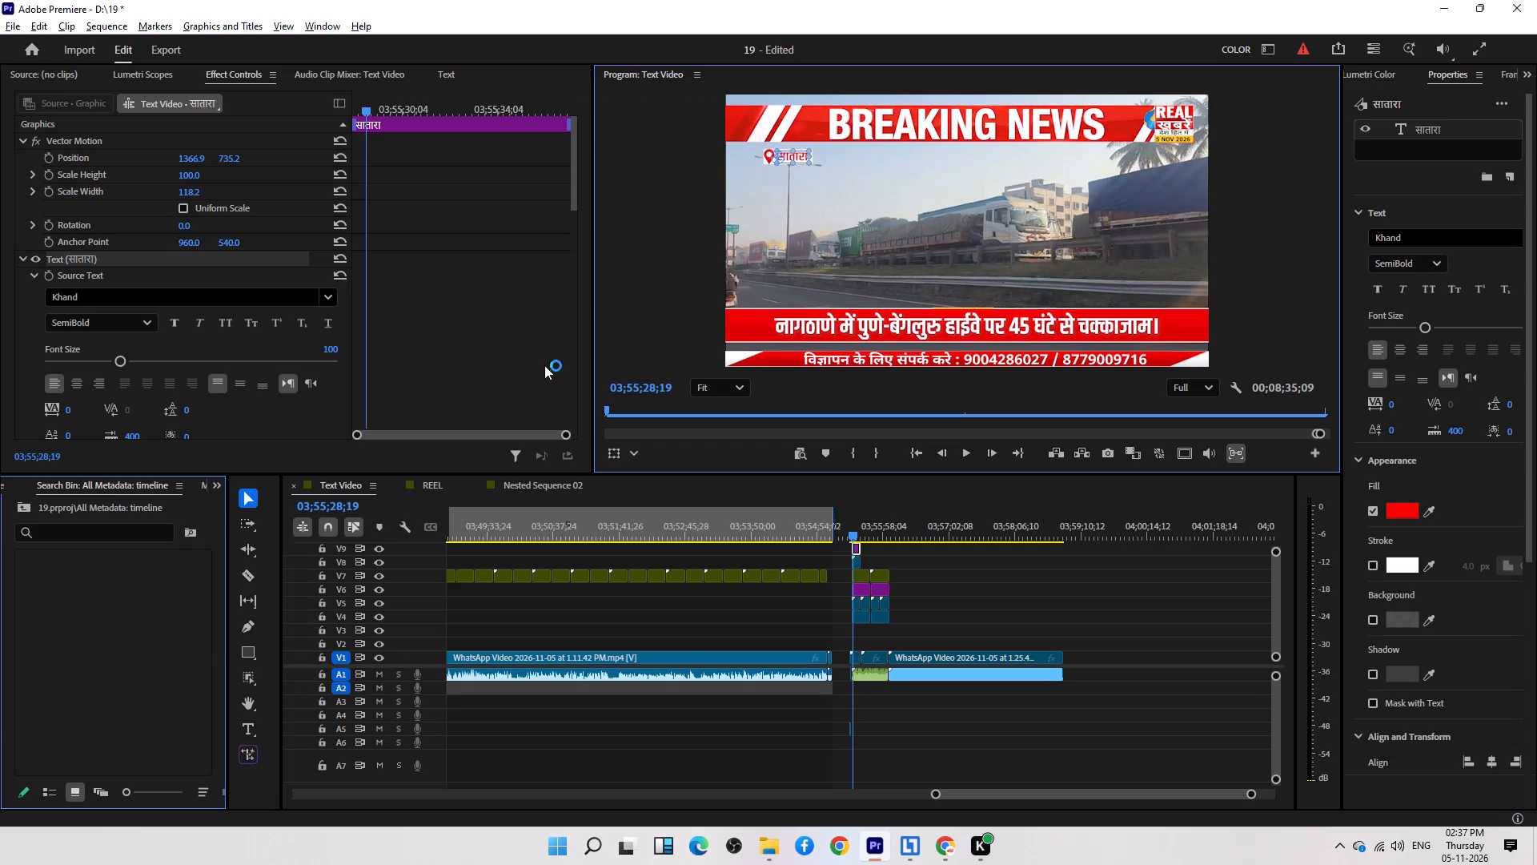
Copy the new story's two-headline overlay set on V4 to V7 and paste it six times in a row from the story's start.
click(998, 632)
key(Up)
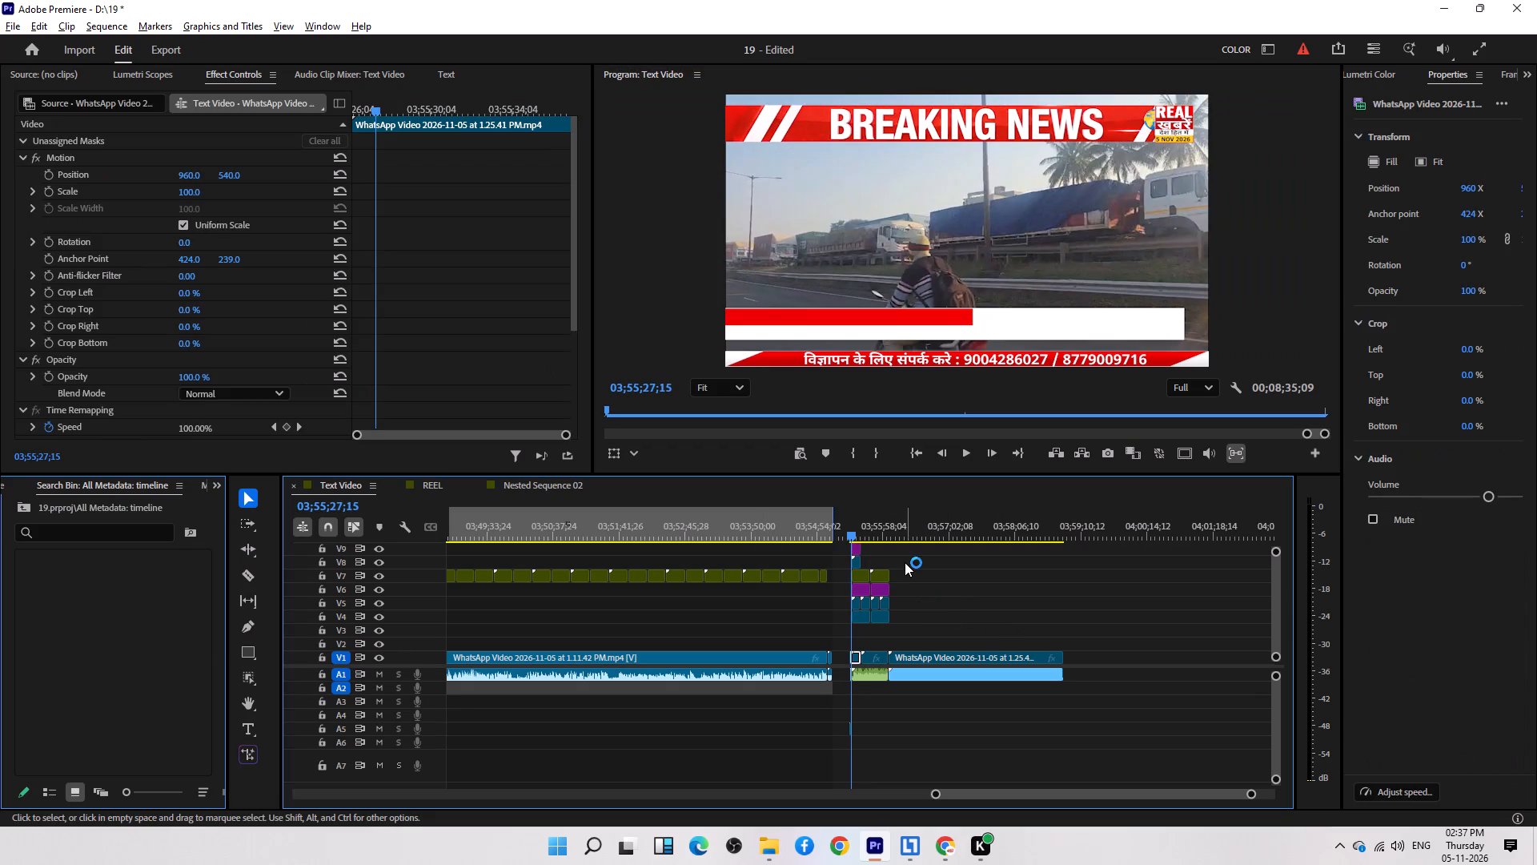
drag(899, 557, 881, 566)
drag(932, 577, 848, 620)
key(ctrl+c)
key(ctrl+v)
key(ctrl+v)
key(ctrl+v)
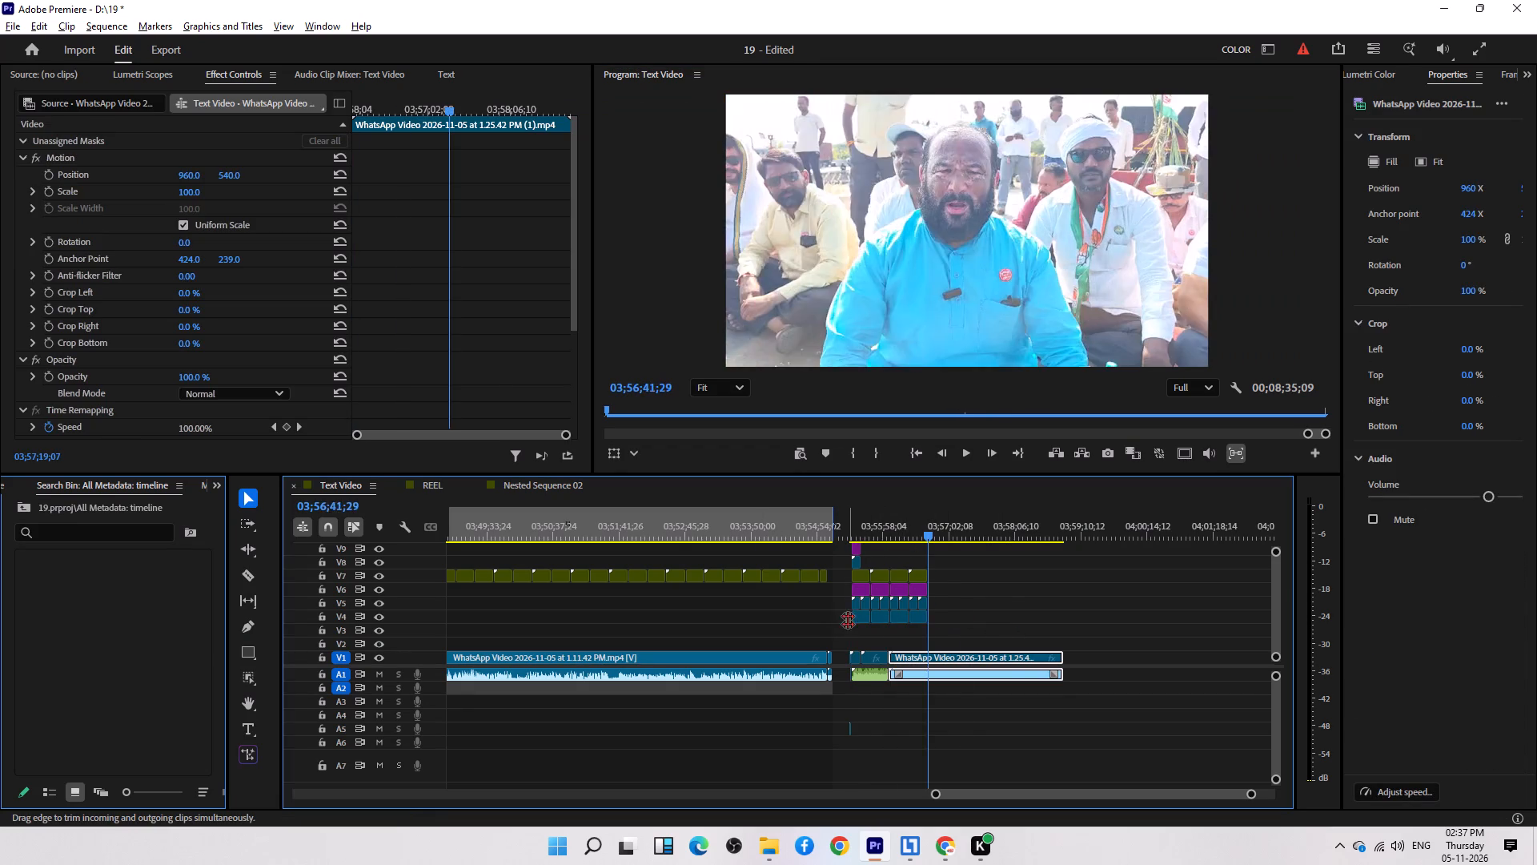
key(ctrl+v)
key(ctrl+v)
key(ctrl+v)
Cut the overlay graphics at the end of the last video clip, 03;58;53;14, and delete the excess.
key(Up)
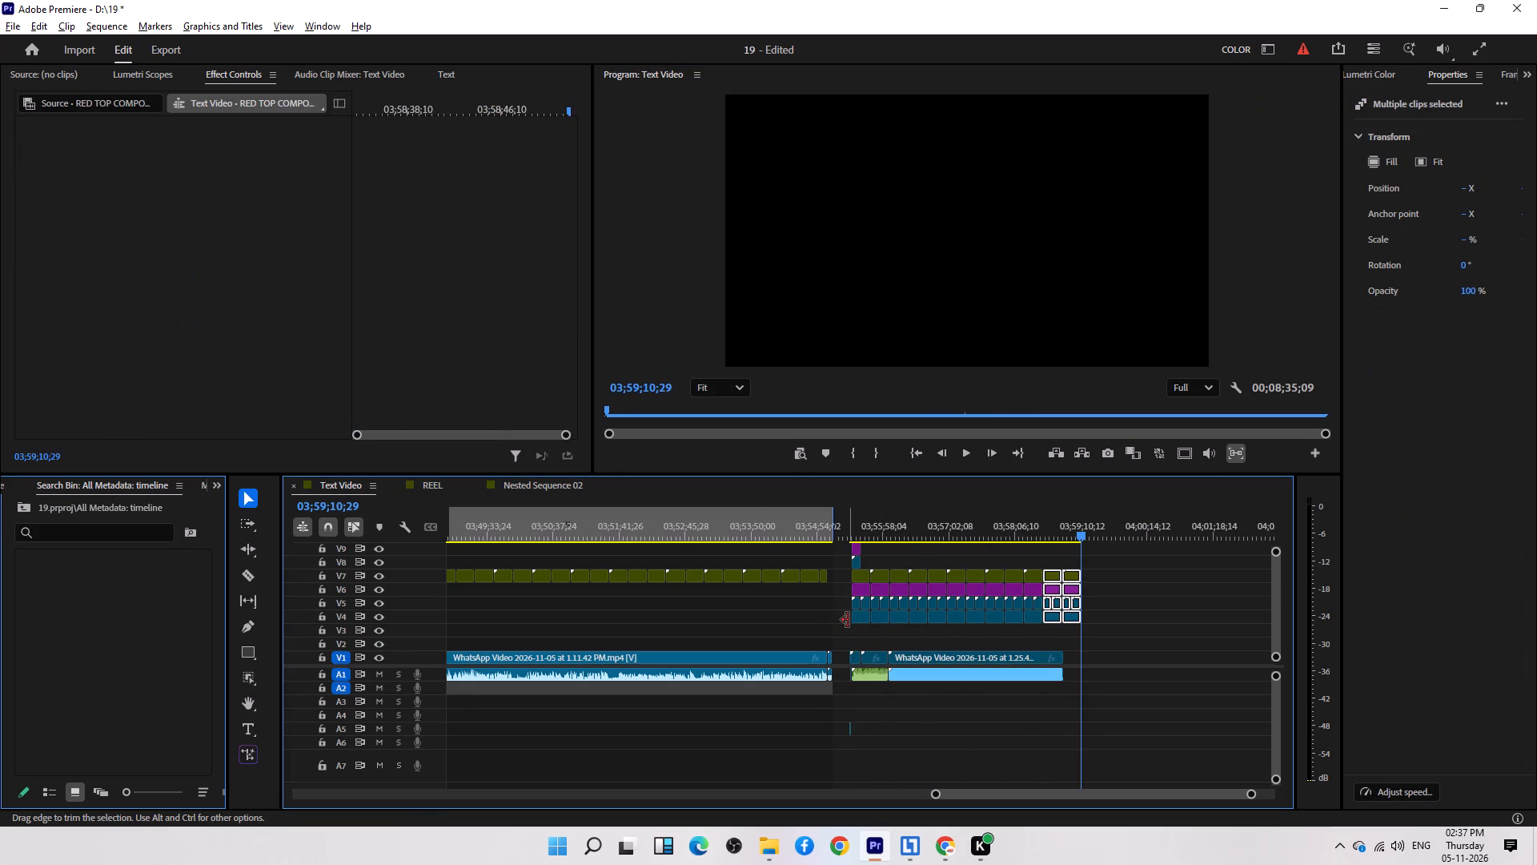
key(z)
key(equal)
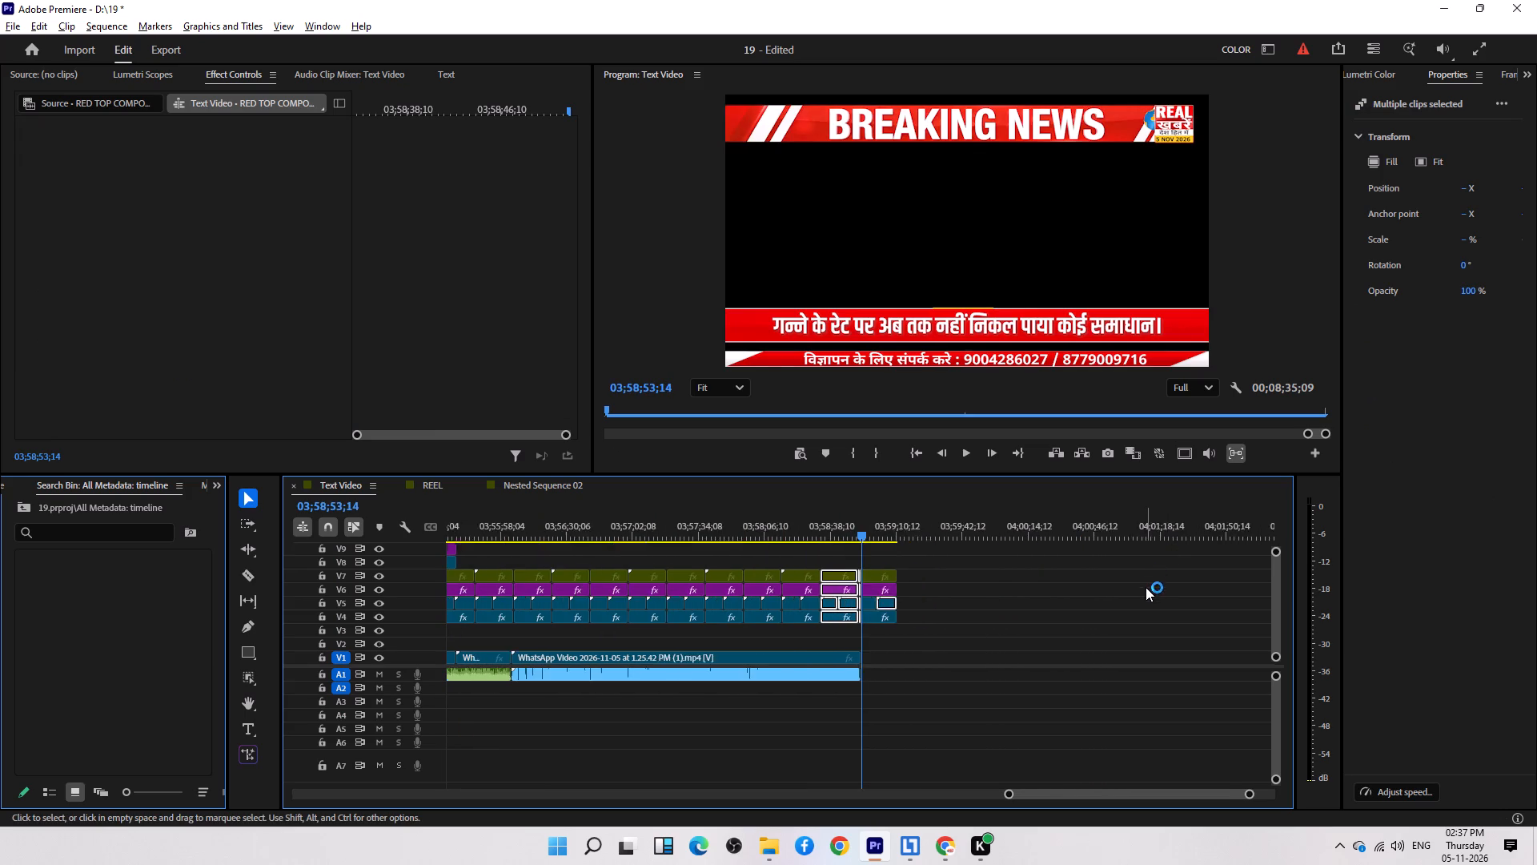
key(equal)
key(equal)
drag(1114, 563, 888, 628)
key(Delete)
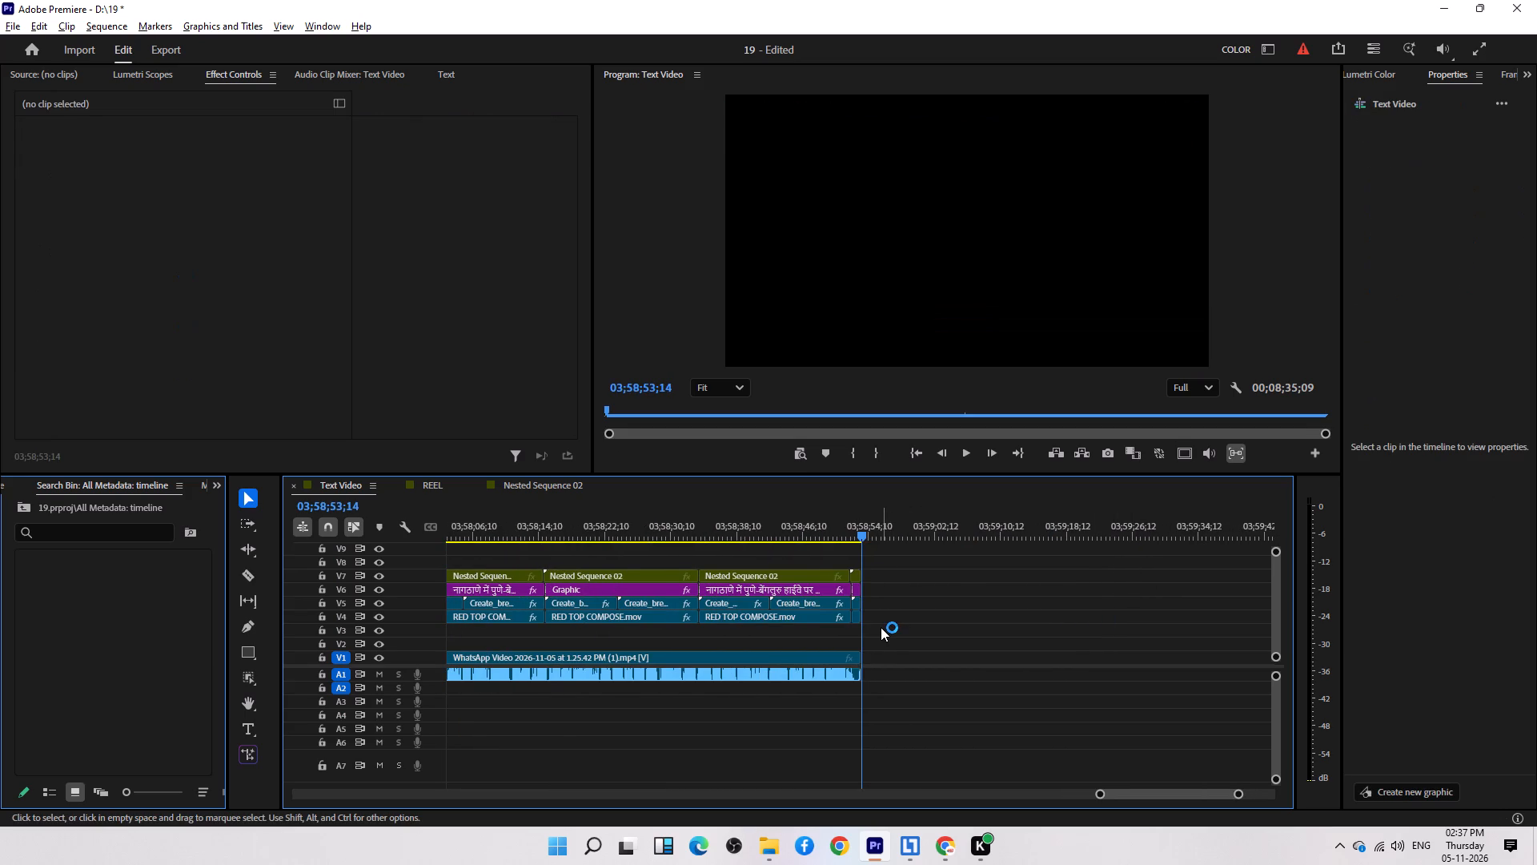
Copy the सातारा location text and its tag, and paste them five times in a row from the new story's start.
key(Up)
key(Up)
key(Up)
drag(686, 552, 626, 558)
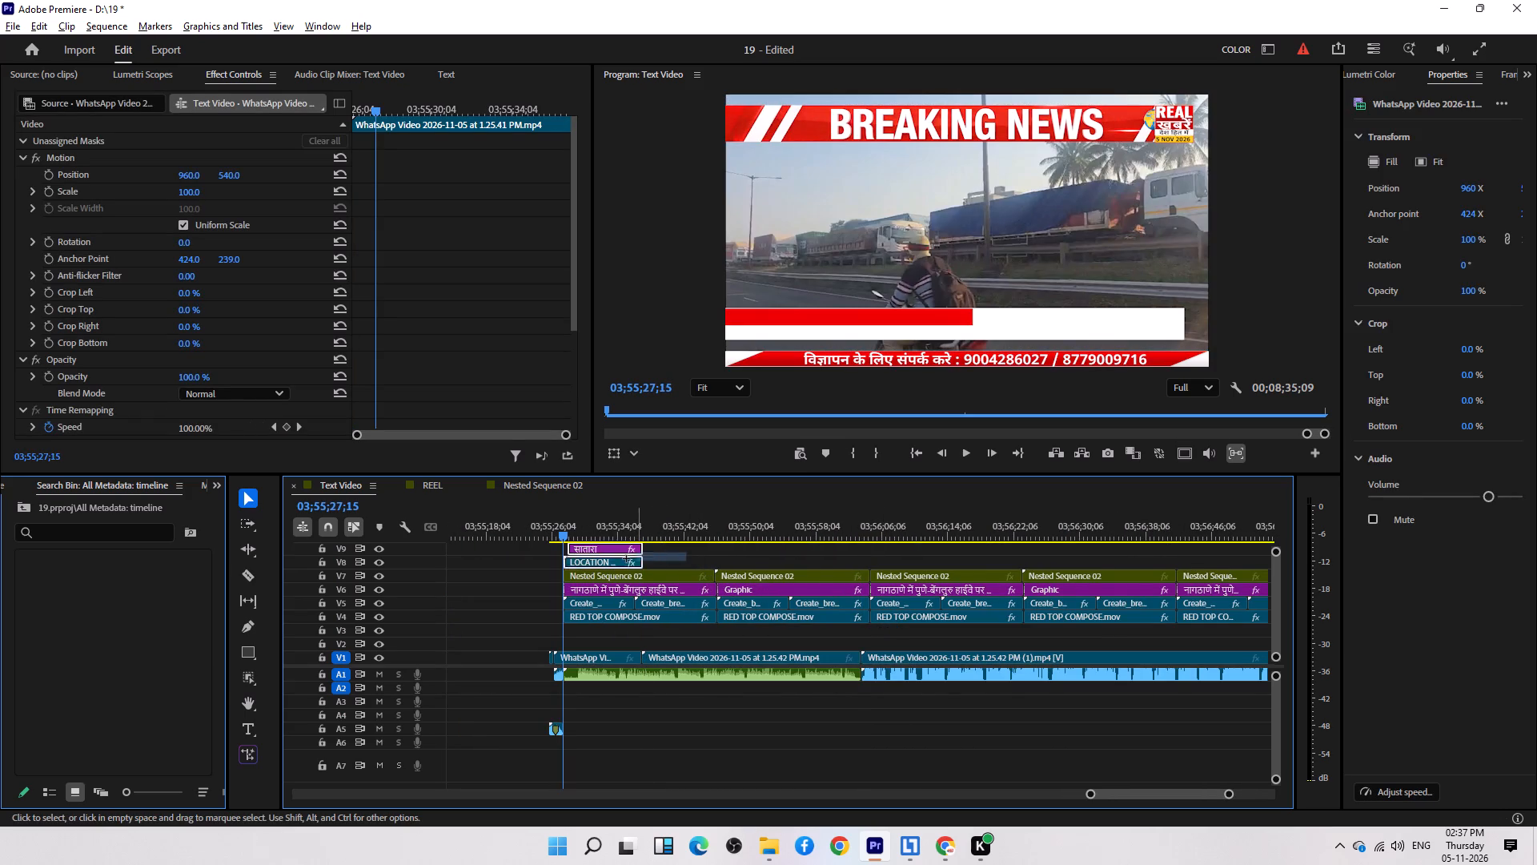
drag(626, 558, 603, 561)
key(ctrl+c)
key(ctrl+v)
key(ctrl+v)
key(ctrl+v)
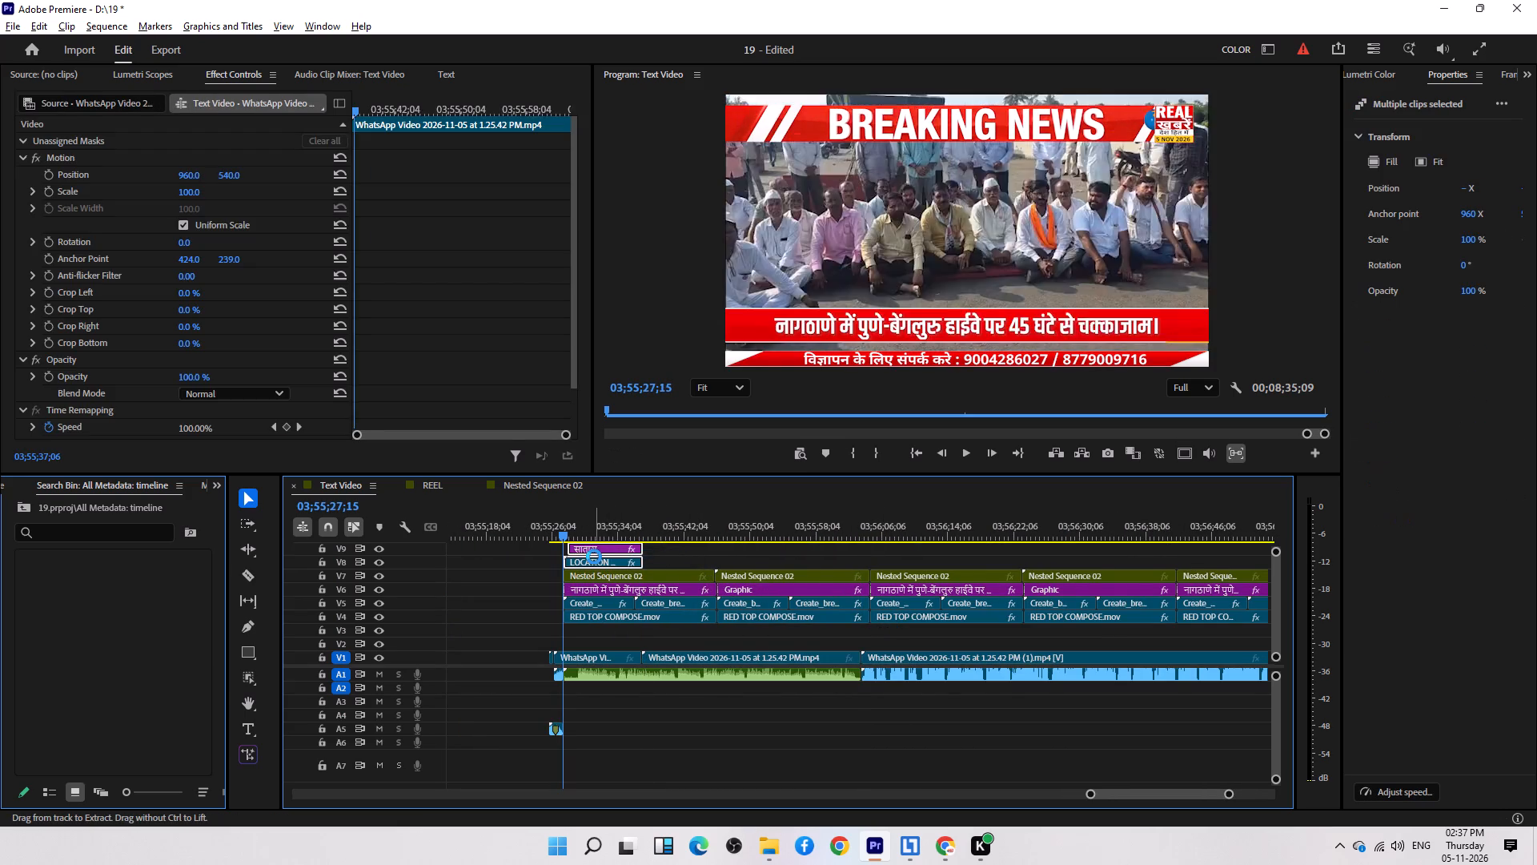
key(ctrl+v)
key(ctrl+v)
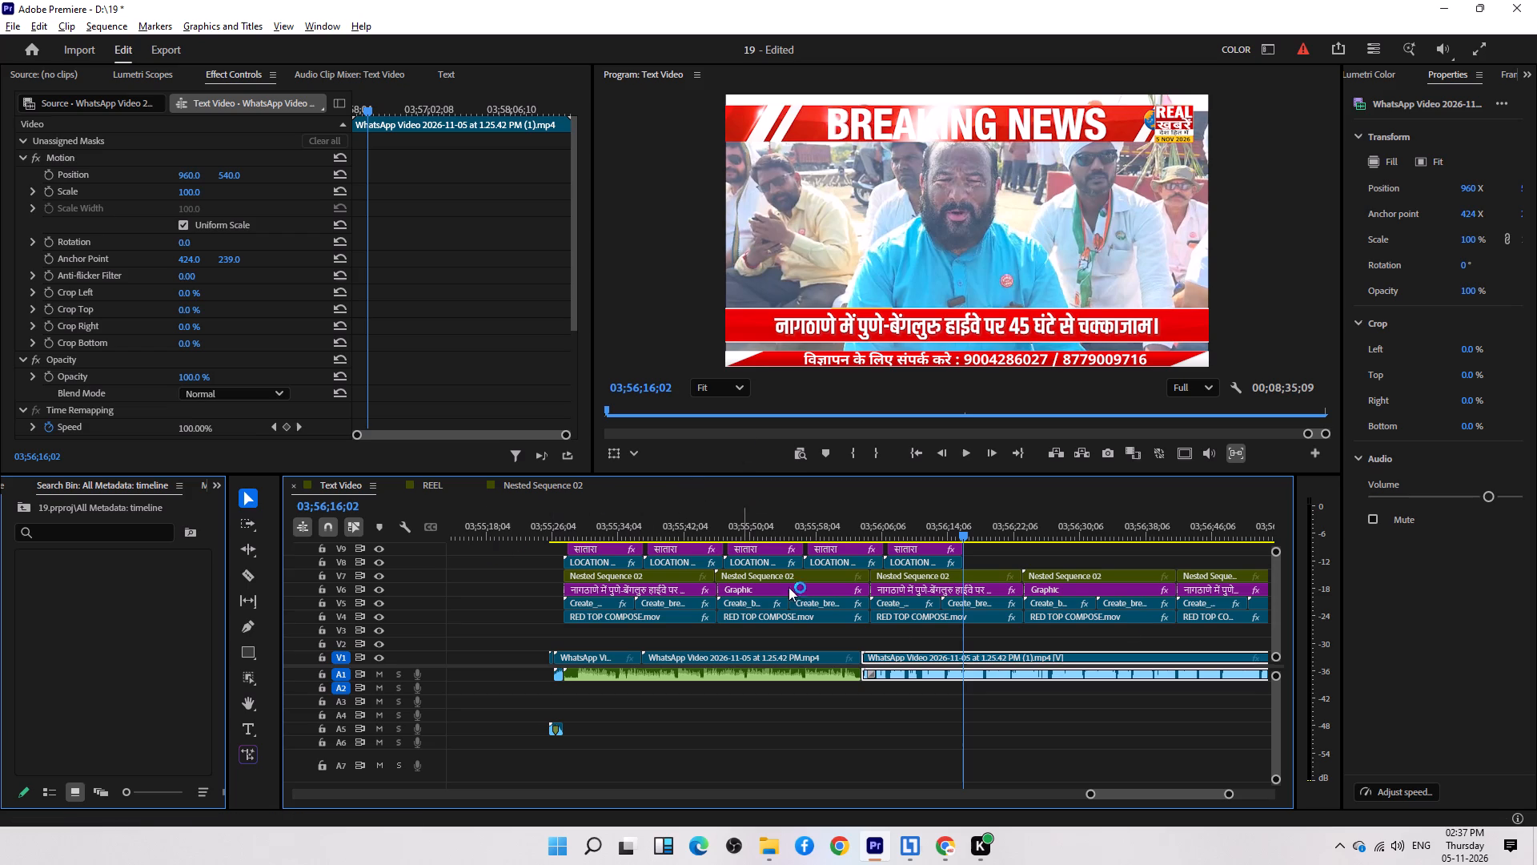
Keep pasting the सातारा location text and tag back to back on V8 and V9 until they run past the last video clip's end.
key(ctrl+v)
key(ctrl+v)
key(ctrl+v)
key(ctrl+v)
key(ctrl+v)
key(ctrl+v)
key(ctrl+v)
key(ctrl+v)
key(ctrl+v)
key(ctrl+v)
key(ctrl+v)
key(ctrl+v)
key(ctrl+v)
key(ctrl+v)
key(ctrl+v)
key(ctrl+v)
key(ctrl+v)
key(ctrl+v)
key(ctrl+v)
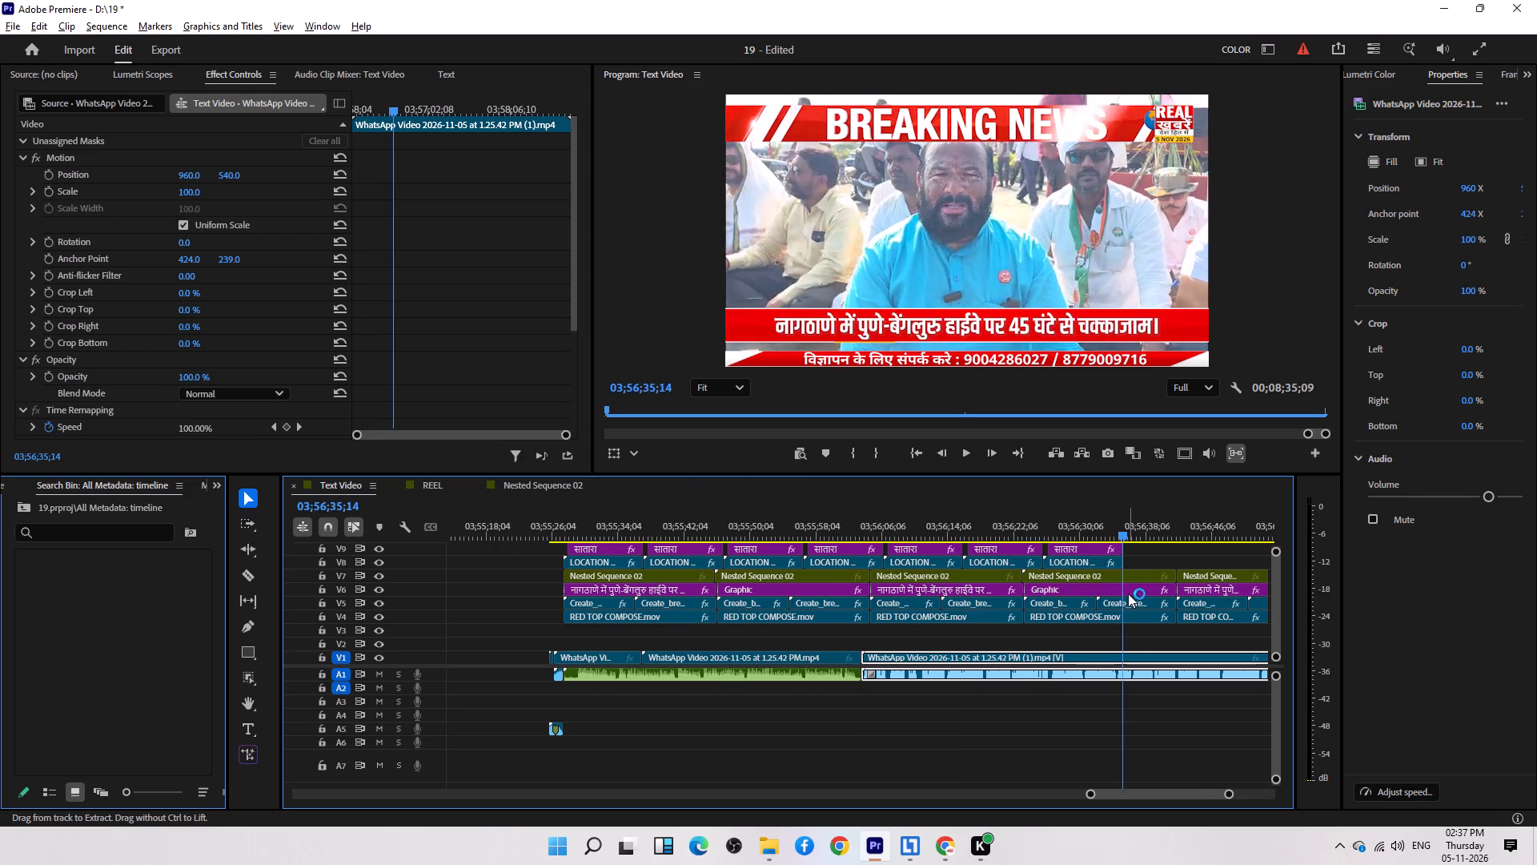
key(ctrl+v)
key(ctrl+v)
key(ctrl+v)
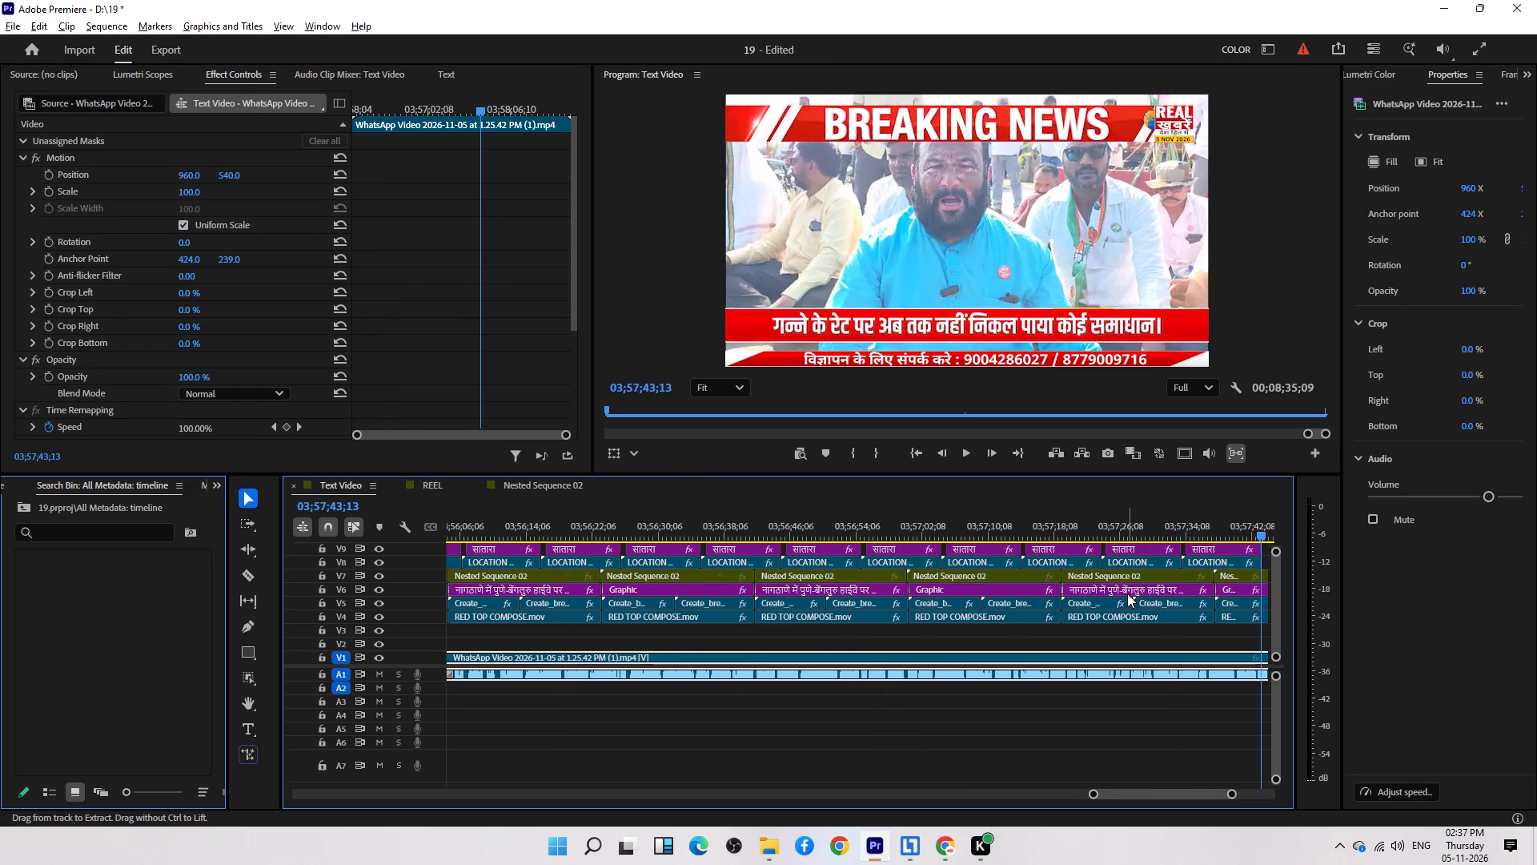
key(ctrl+v)
key(ctrl+v)
key(ctrl+v)
key(ctrl+v)
key(ctrl+v)
key(ctrl+v)
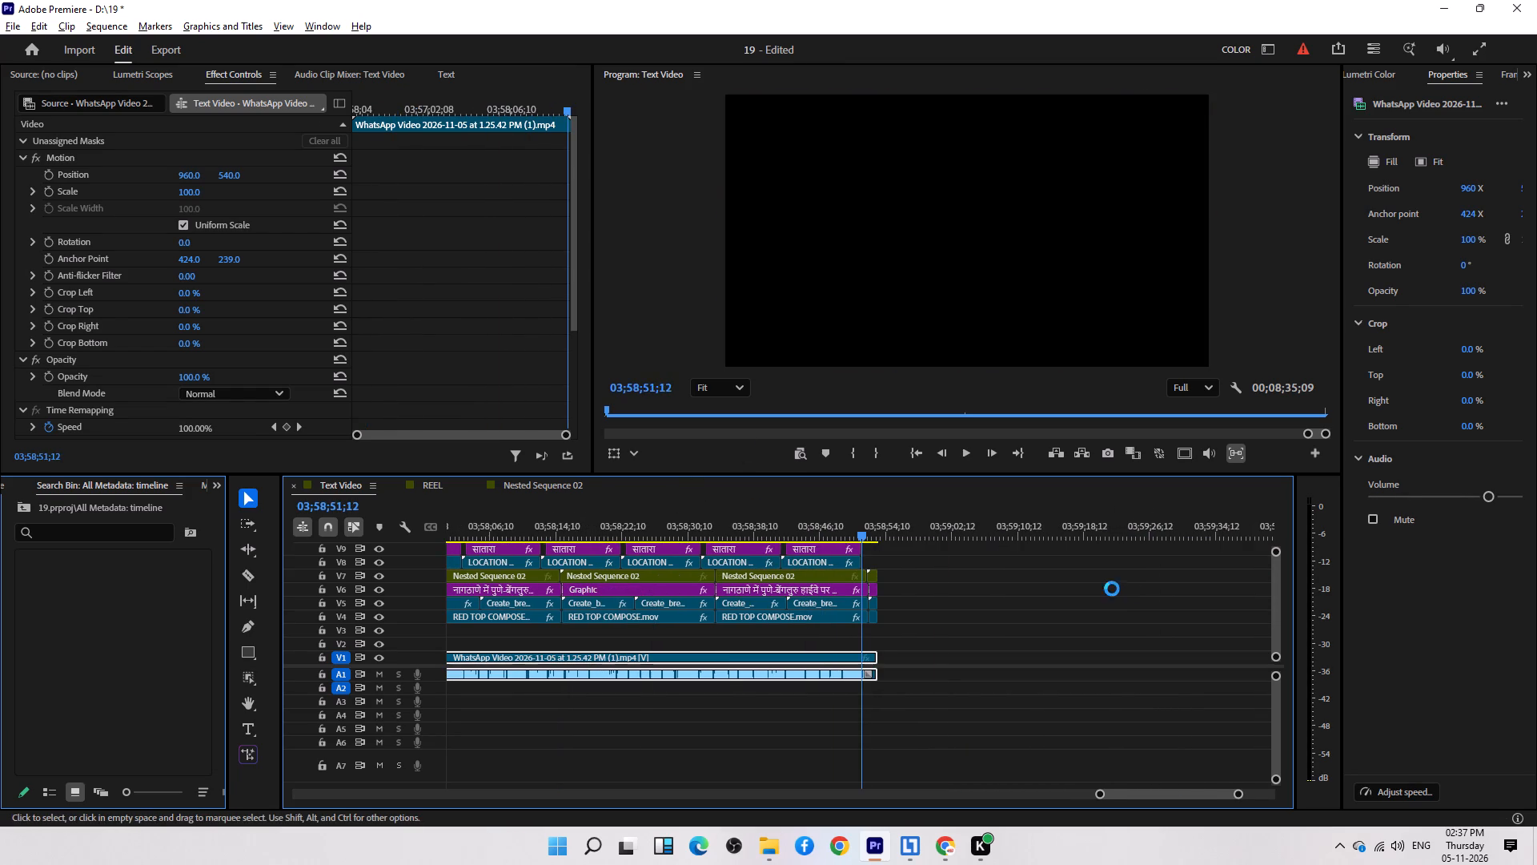
Cut the location text and tag at the last video clip's end, 03;58;53;14, and delete the excess.
key(Up)
key(z)
drag(967, 614, 935, 579)
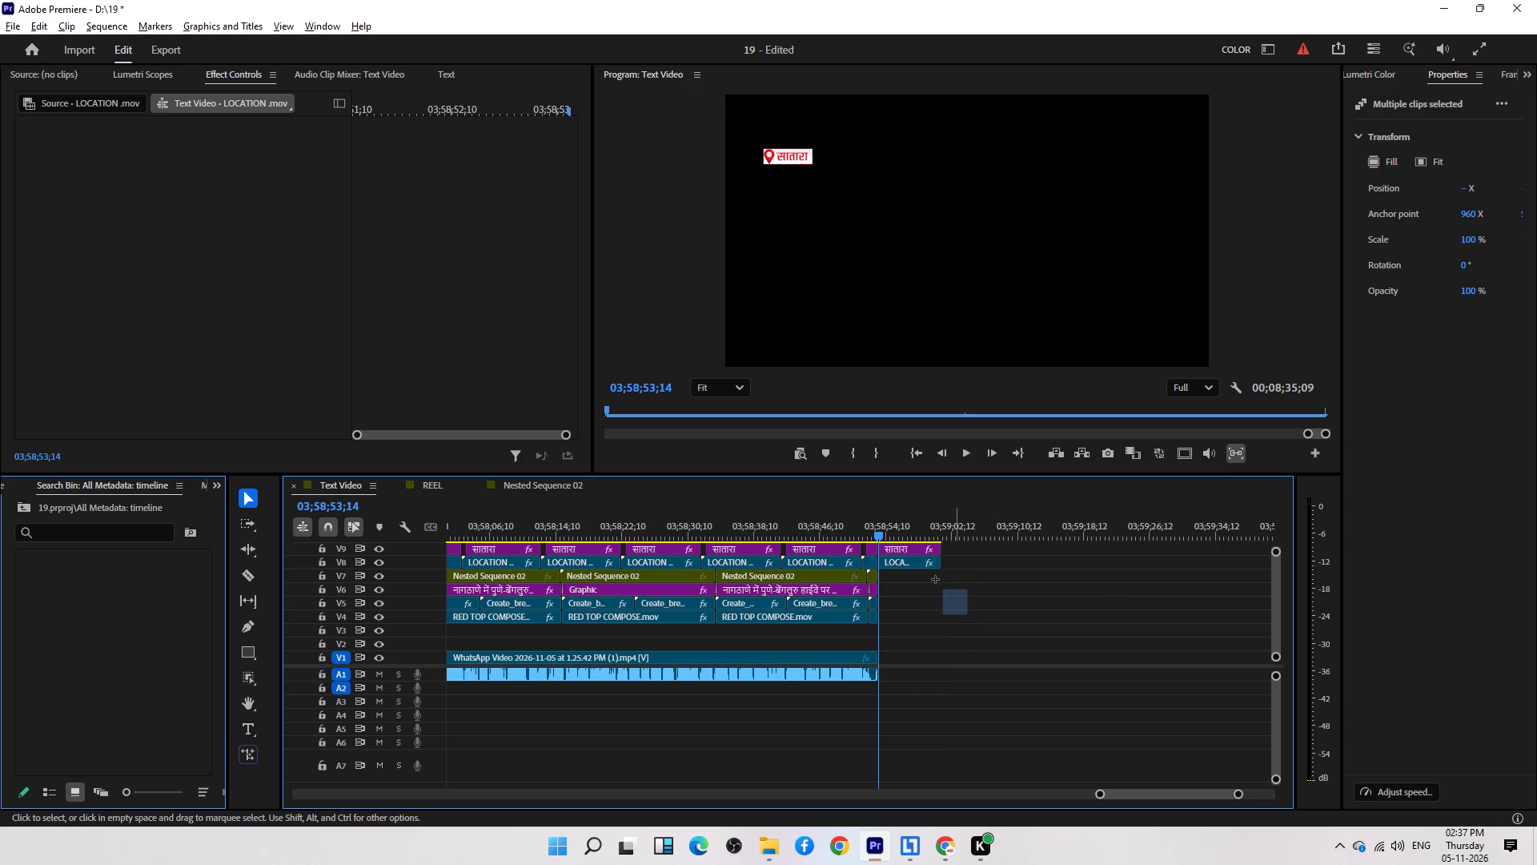
drag(935, 579, 902, 529)
drag(942, 589, 901, 551)
key(Delete)
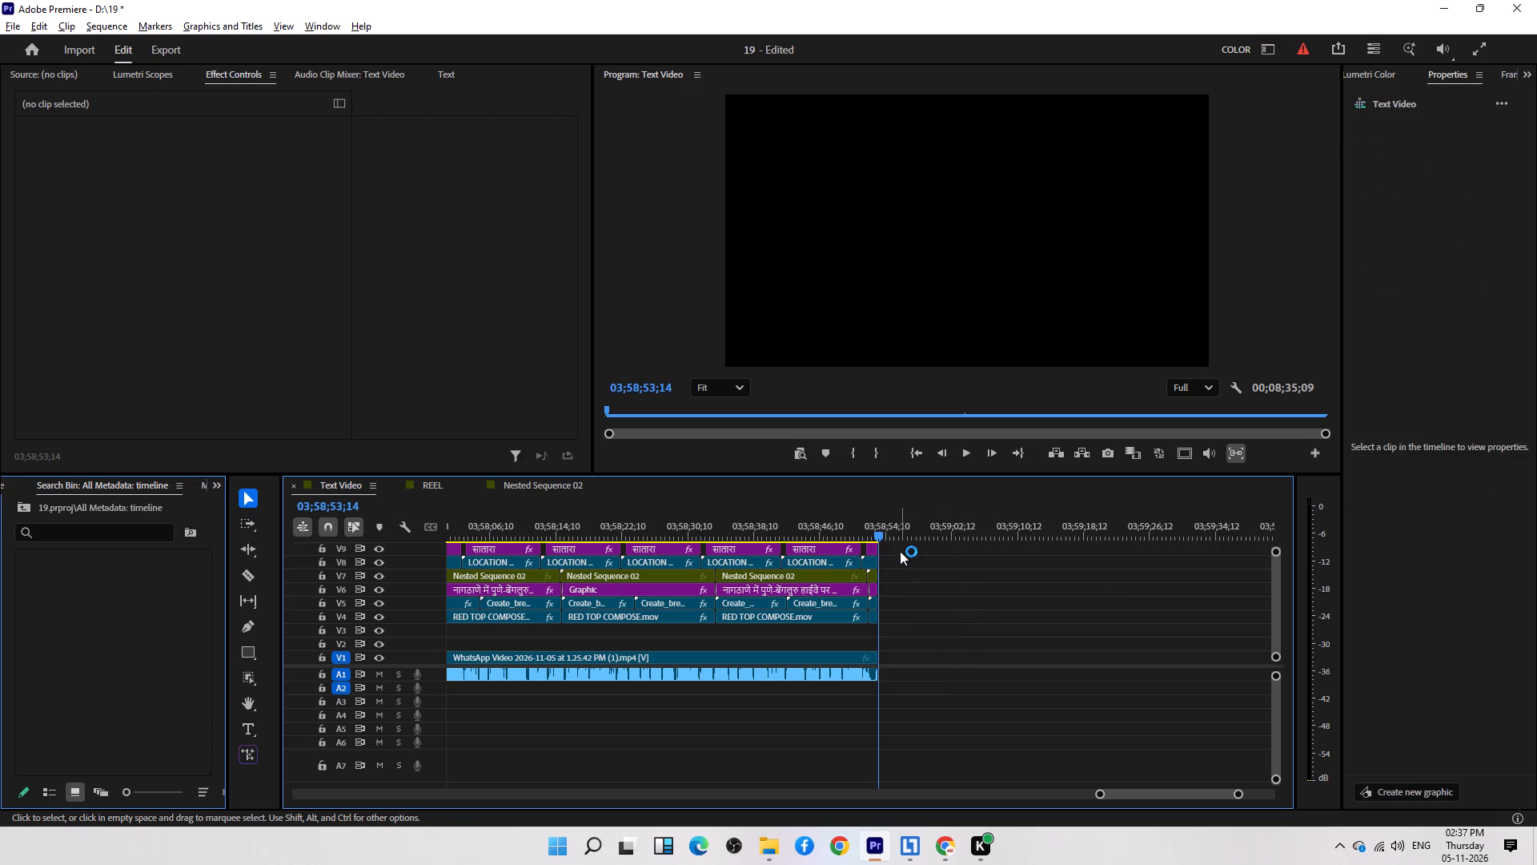
Copy the End Bumbar with Music clip from the previous story's end and paste it at the end of the new story.
key(Up)
scroll(900, 551, up, 13)
drag(759, 637, 712, 690)
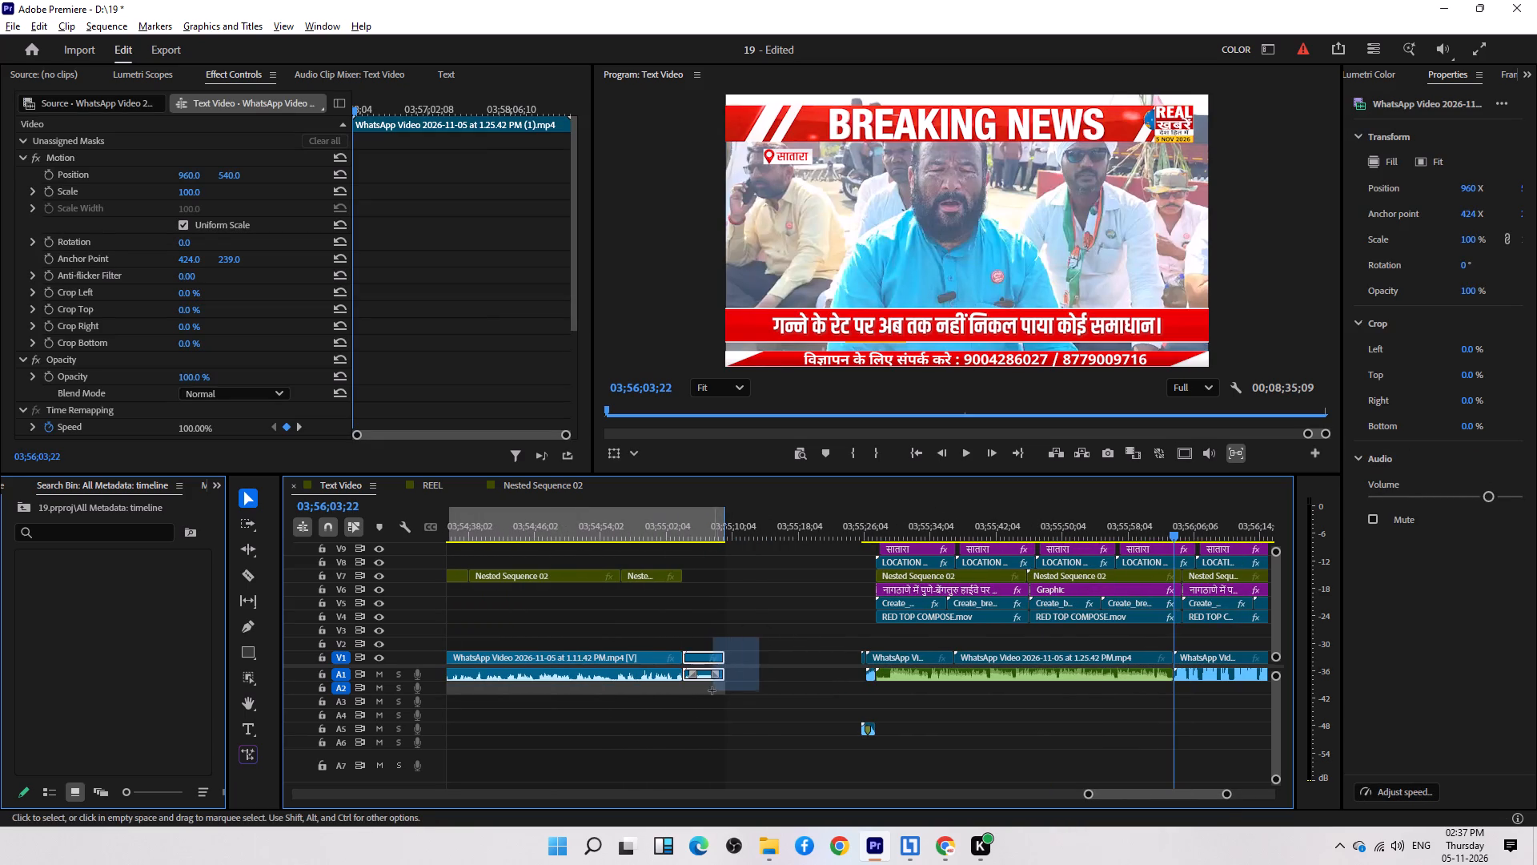
drag(712, 690, 706, 692)
key(ctrl+c)
key(End)
key(ctrl+v)
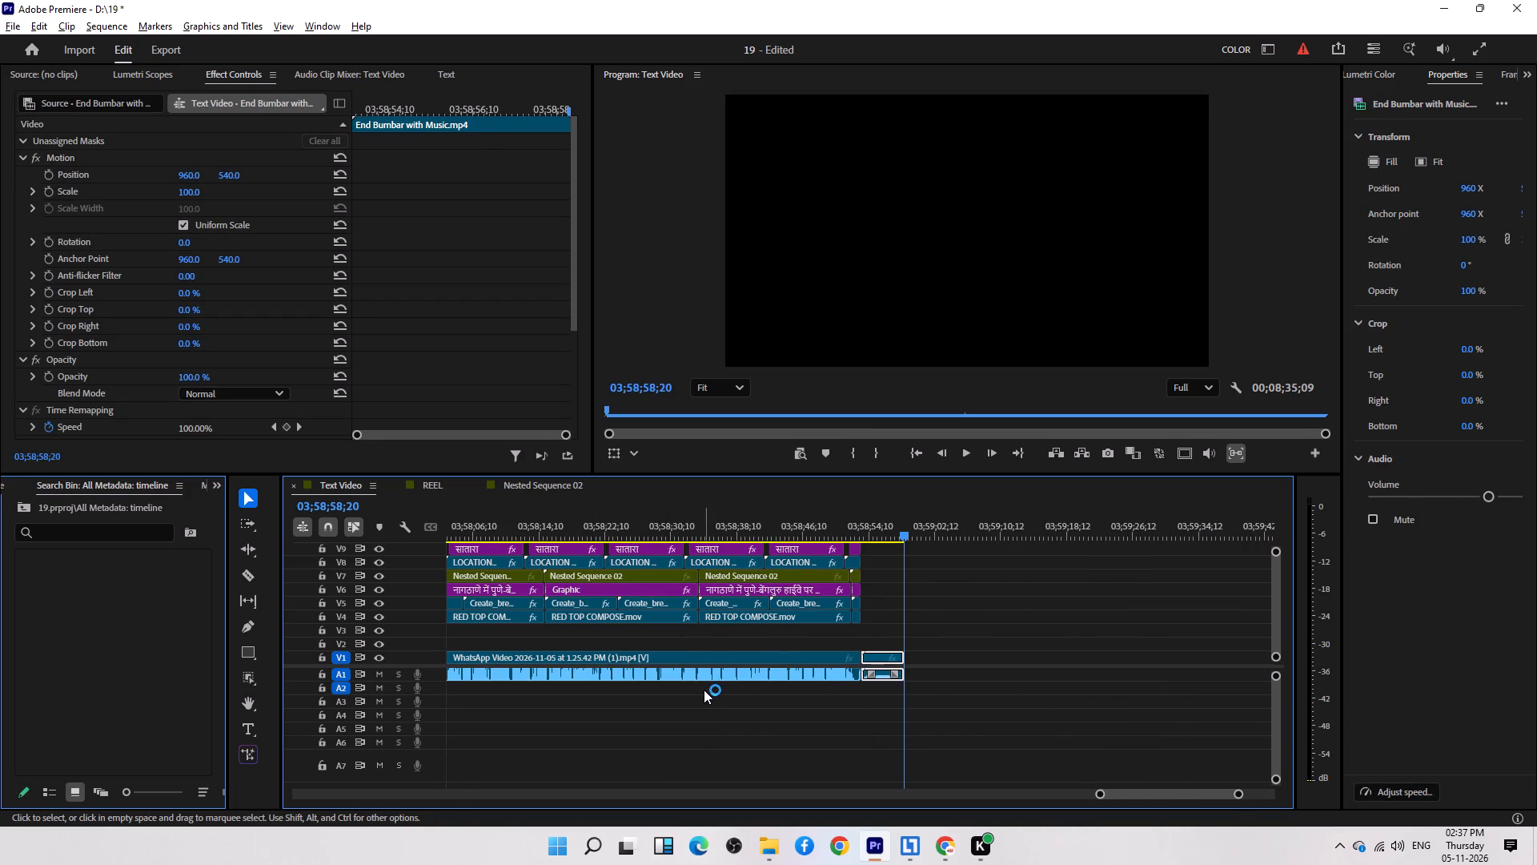
Select all clips of the new Satara story and mark In and Out points around them.
key(minus)
key(minus)
drag(914, 709, 426, 531)
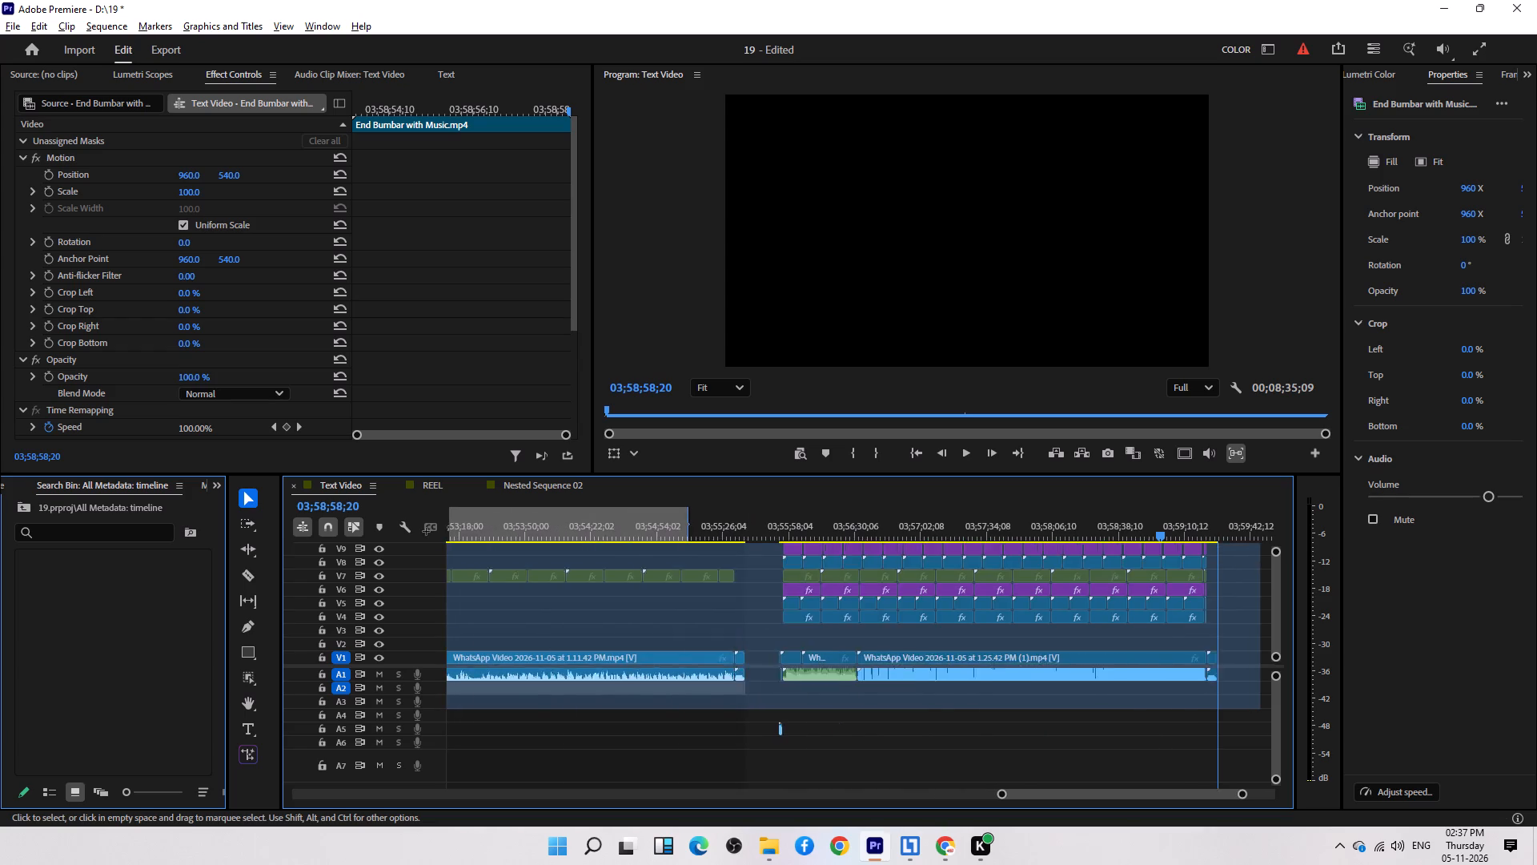
drag(426, 531, 820, 548)
key(slash)
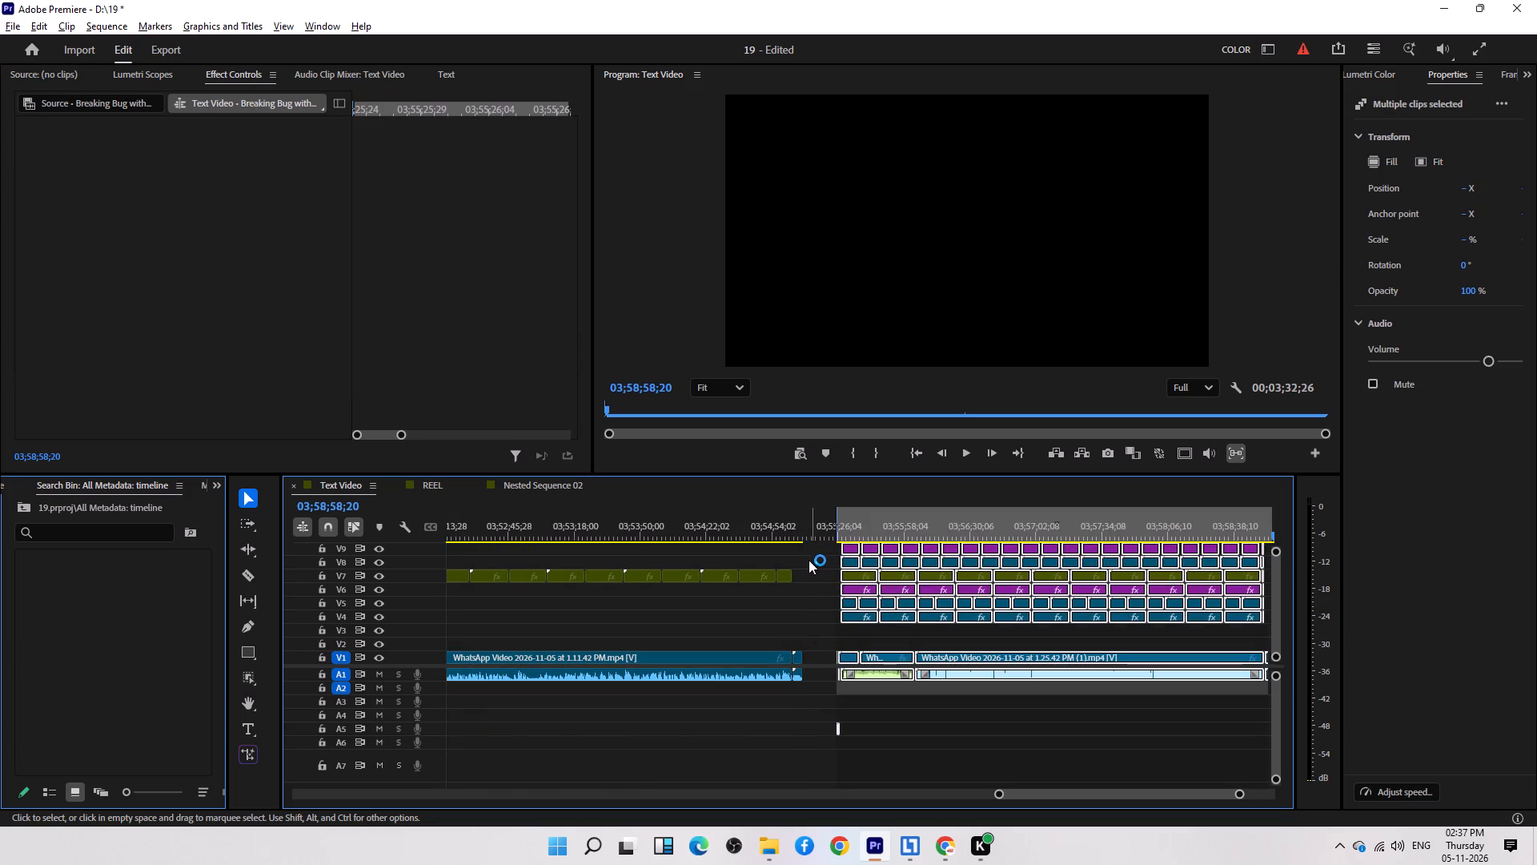
Export the marked range as H.264 file 9.mp4 to D:\NOV\5 with the Match Source - Adaptive High Bitrate preset.
key(ctrl+m)
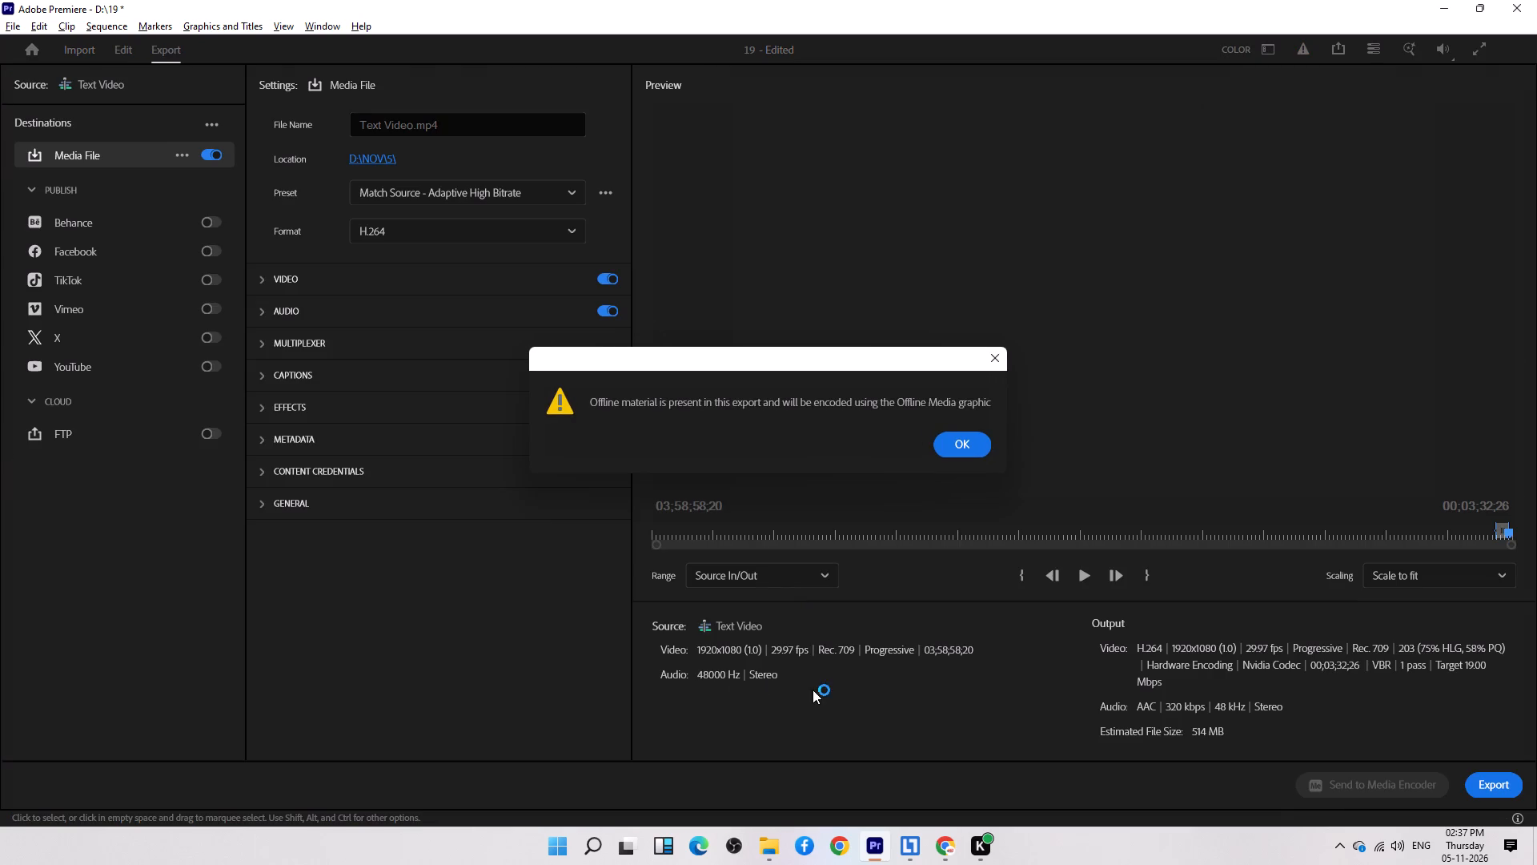
click(959, 448)
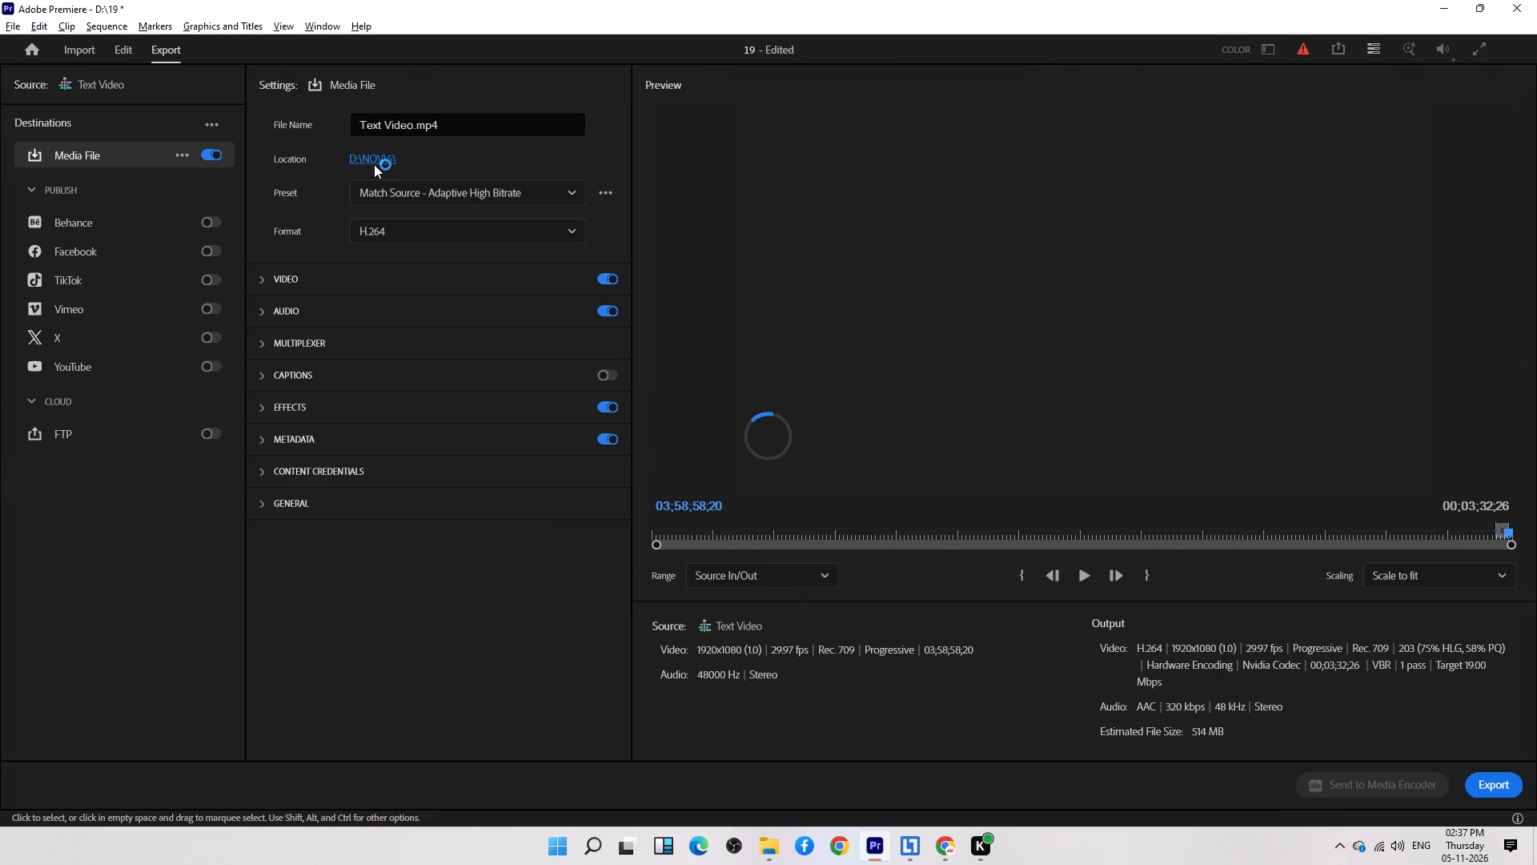
click(374, 164)
click(1536, 0)
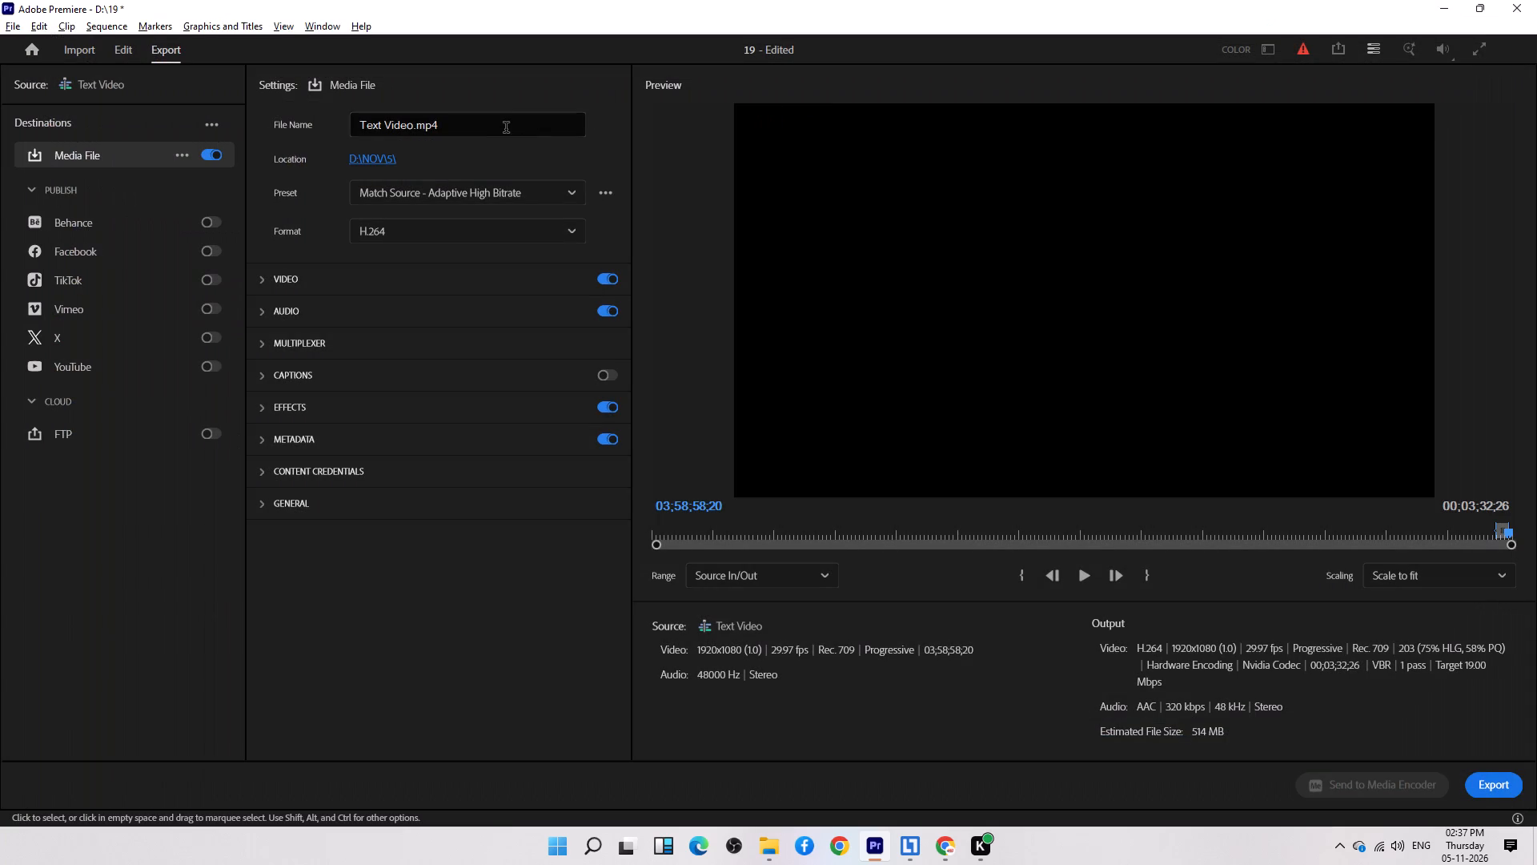
triple_click(506, 129)
key(9)
key(Return)
click(1499, 793)
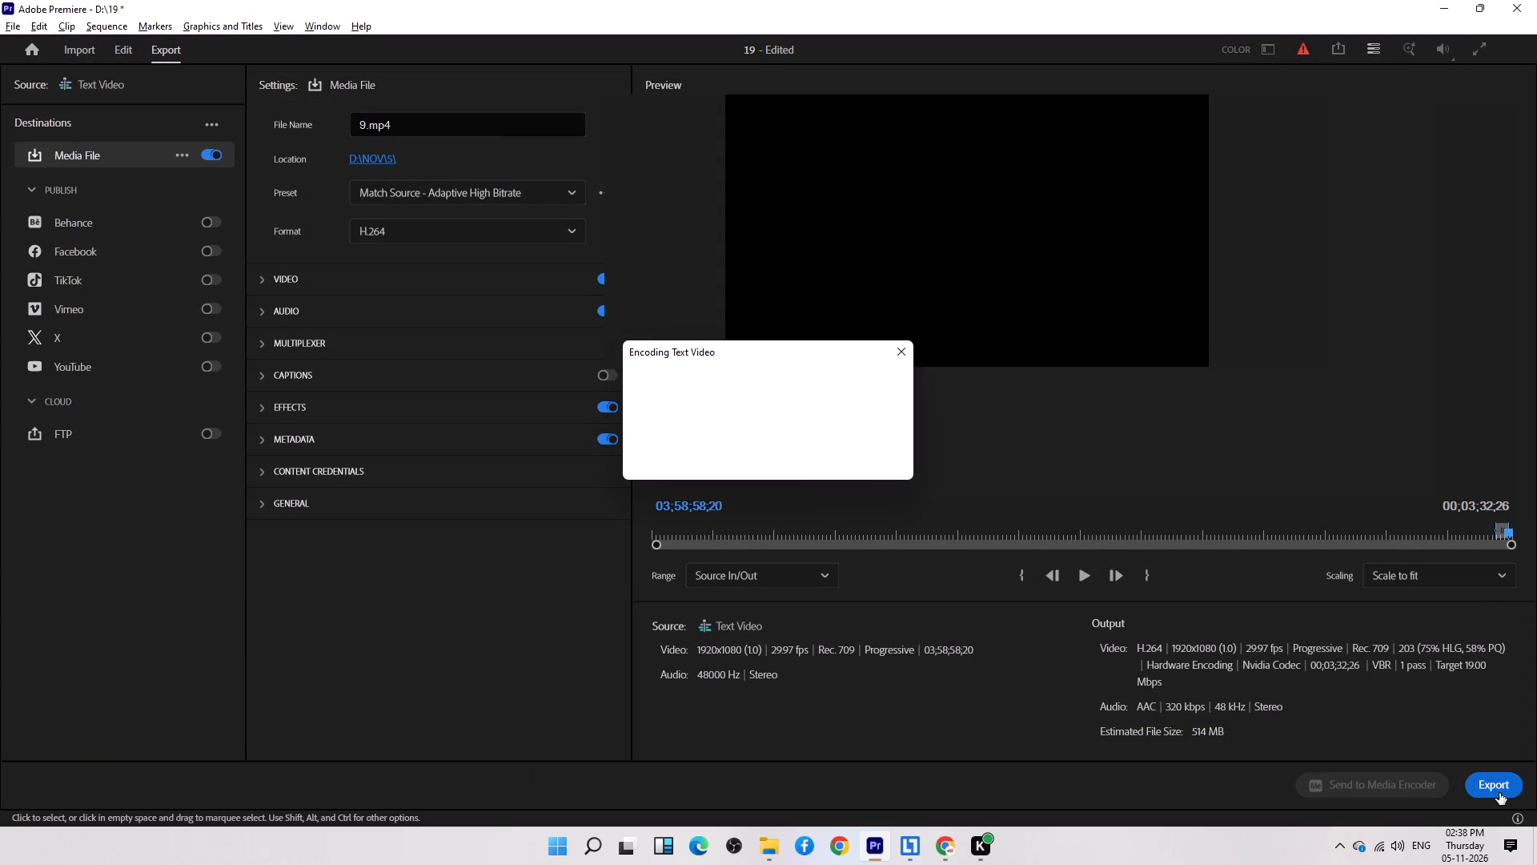
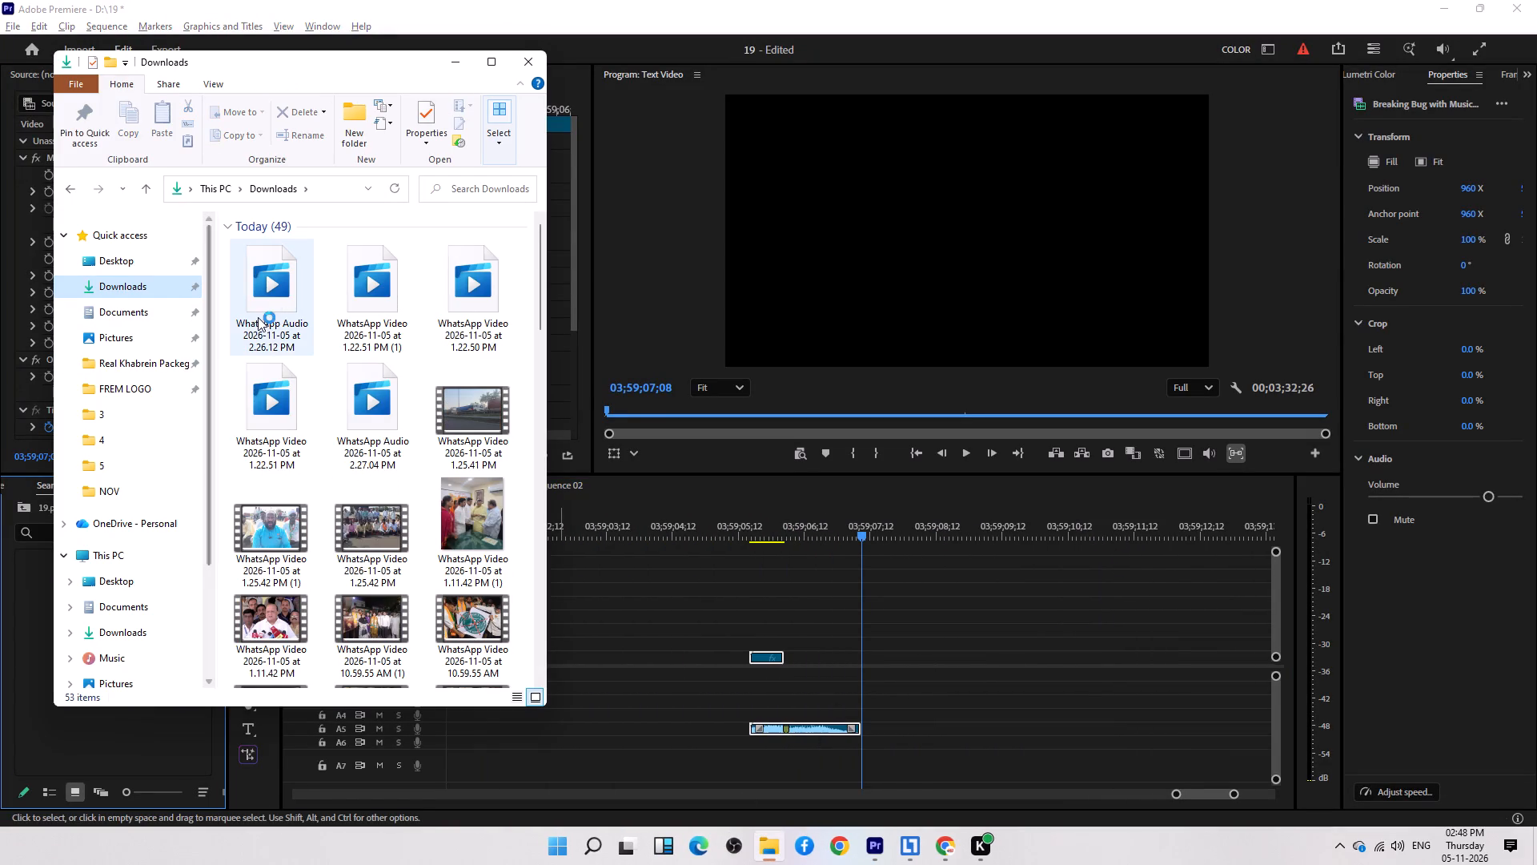
Add the 2.26.12 PM WhatsApp audio and the 1.22.51 PM WhatsApp video from Downloads, placing the video right after the Breaking Bug clip on V1.
drag(270, 308, 735, 711)
drag(288, 412, 917, 643)
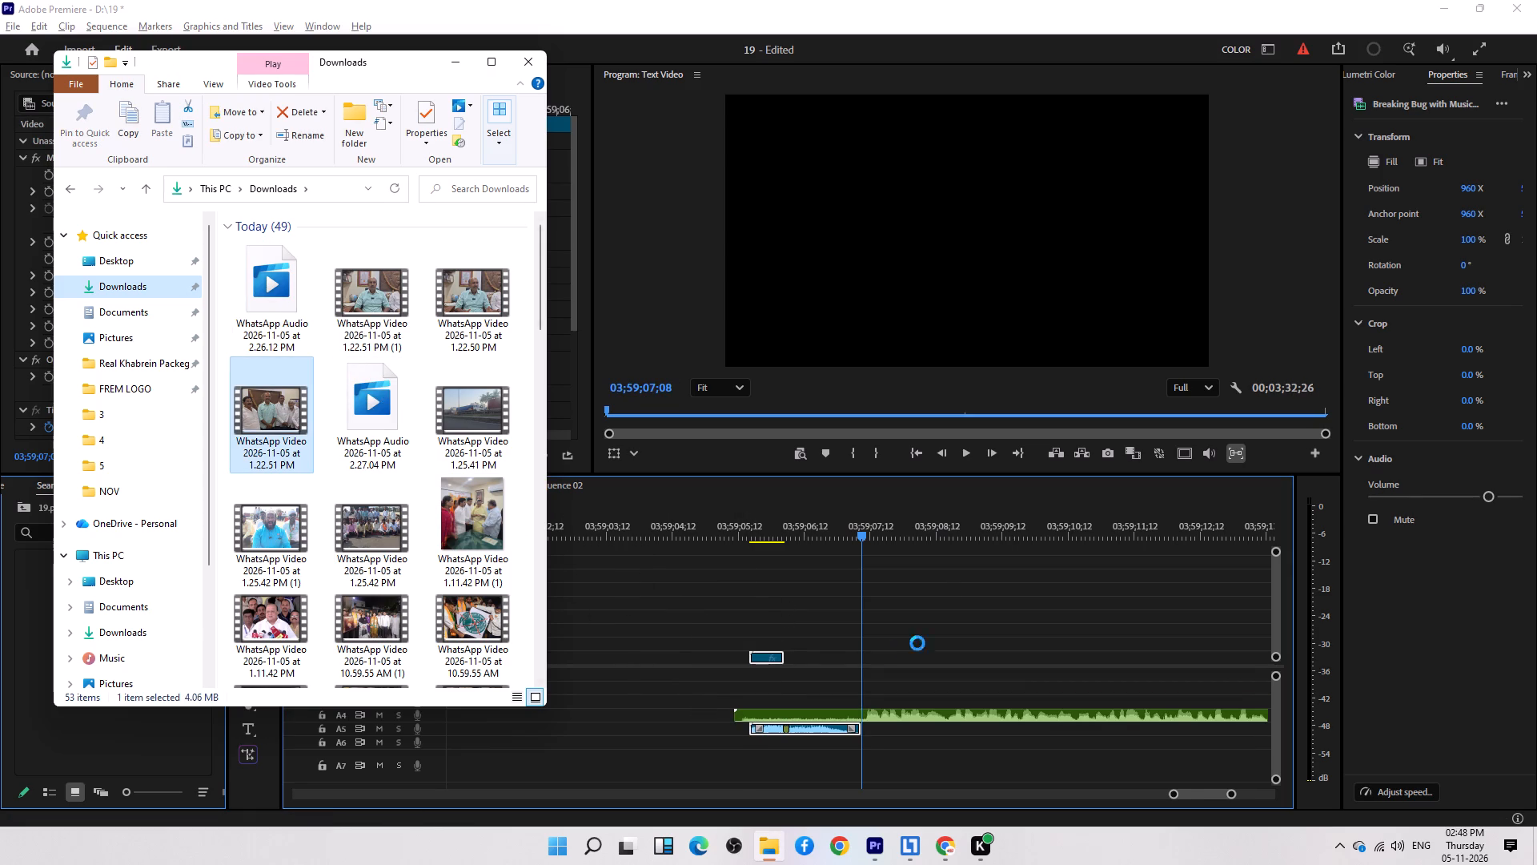
drag(917, 643, 810, 667)
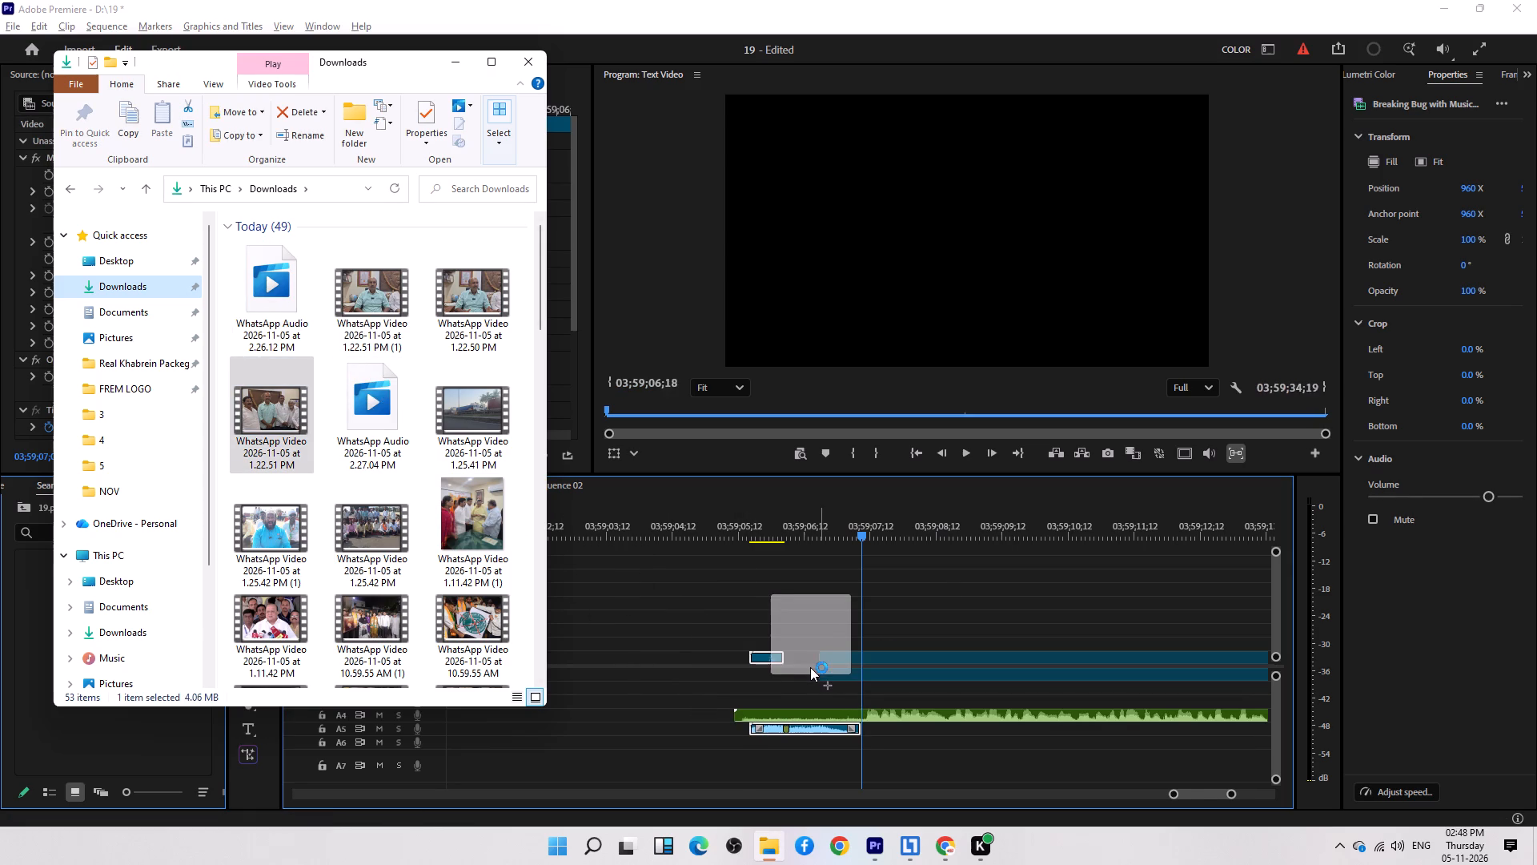
drag(810, 667, 792, 670)
Trim the voice-over's start to match the start of the 1.22.51 PM video and move it onto A1 over that video's own sound.
drag(868, 717, 861, 715)
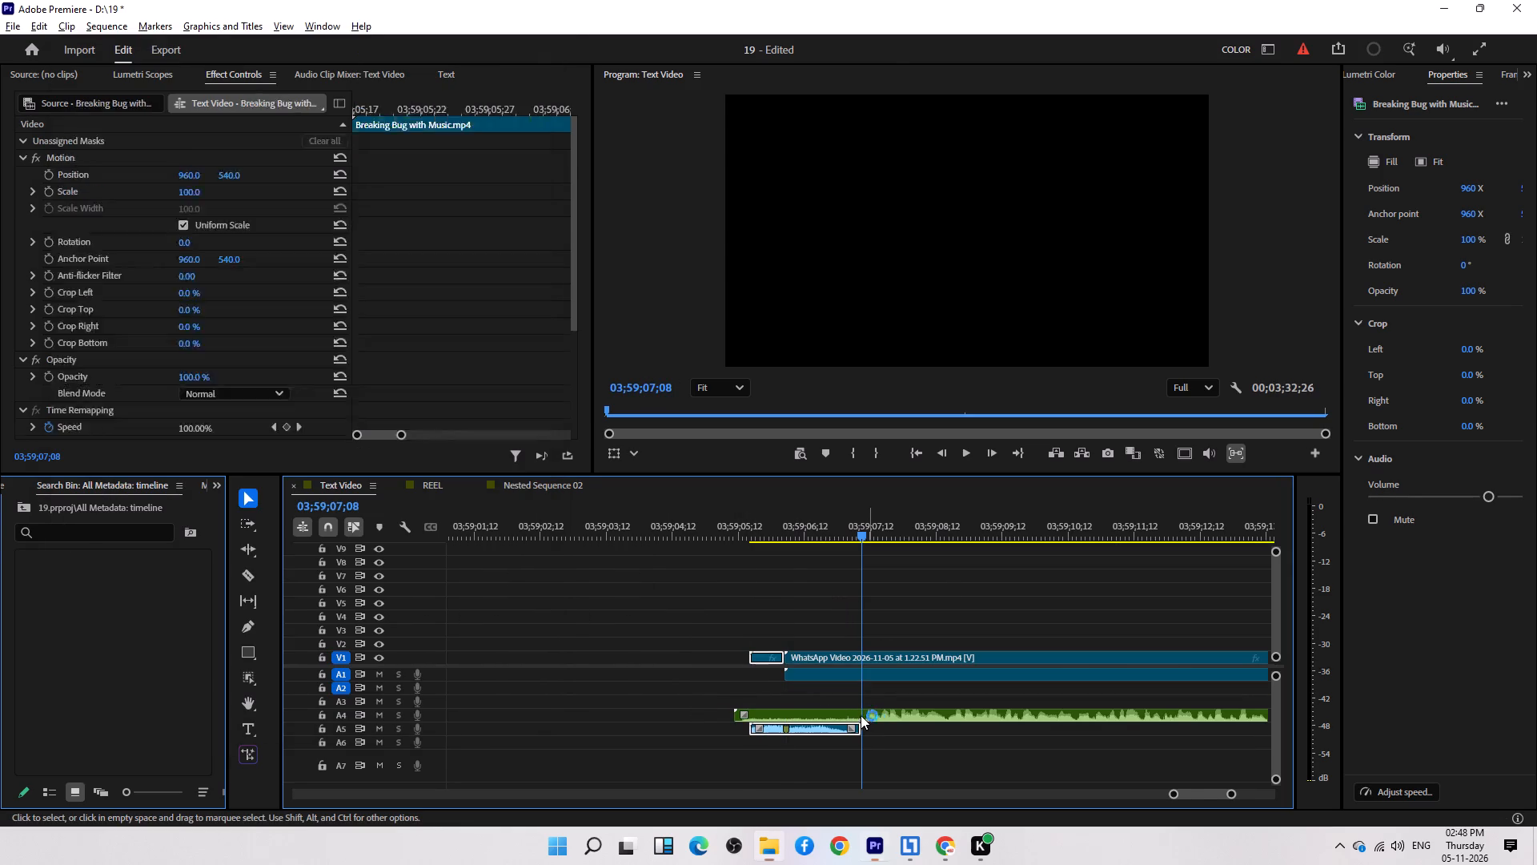
drag(861, 715, 811, 700)
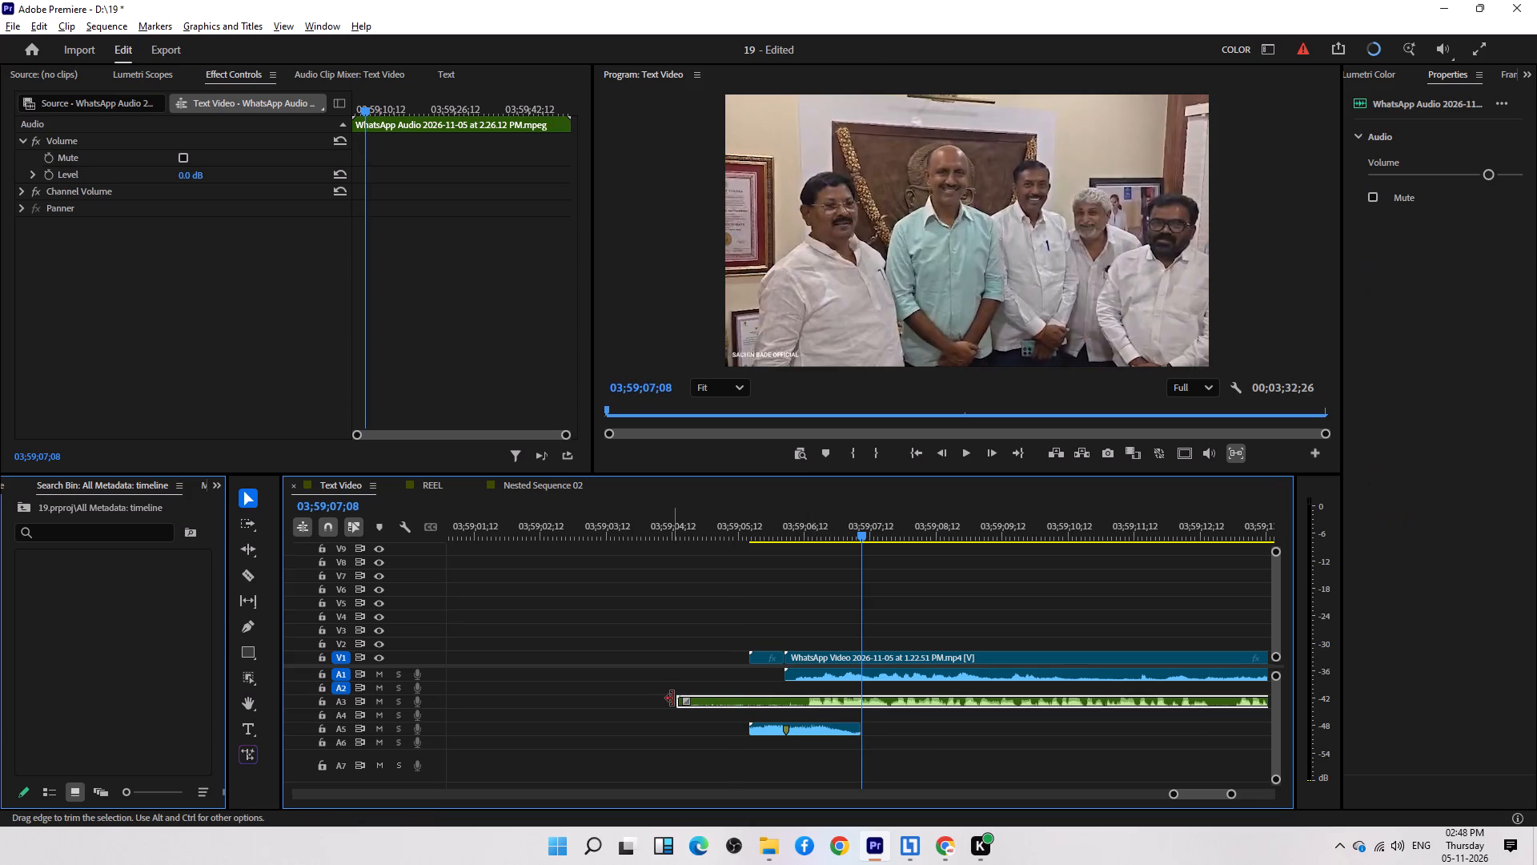
drag(672, 698, 784, 700)
click(917, 730)
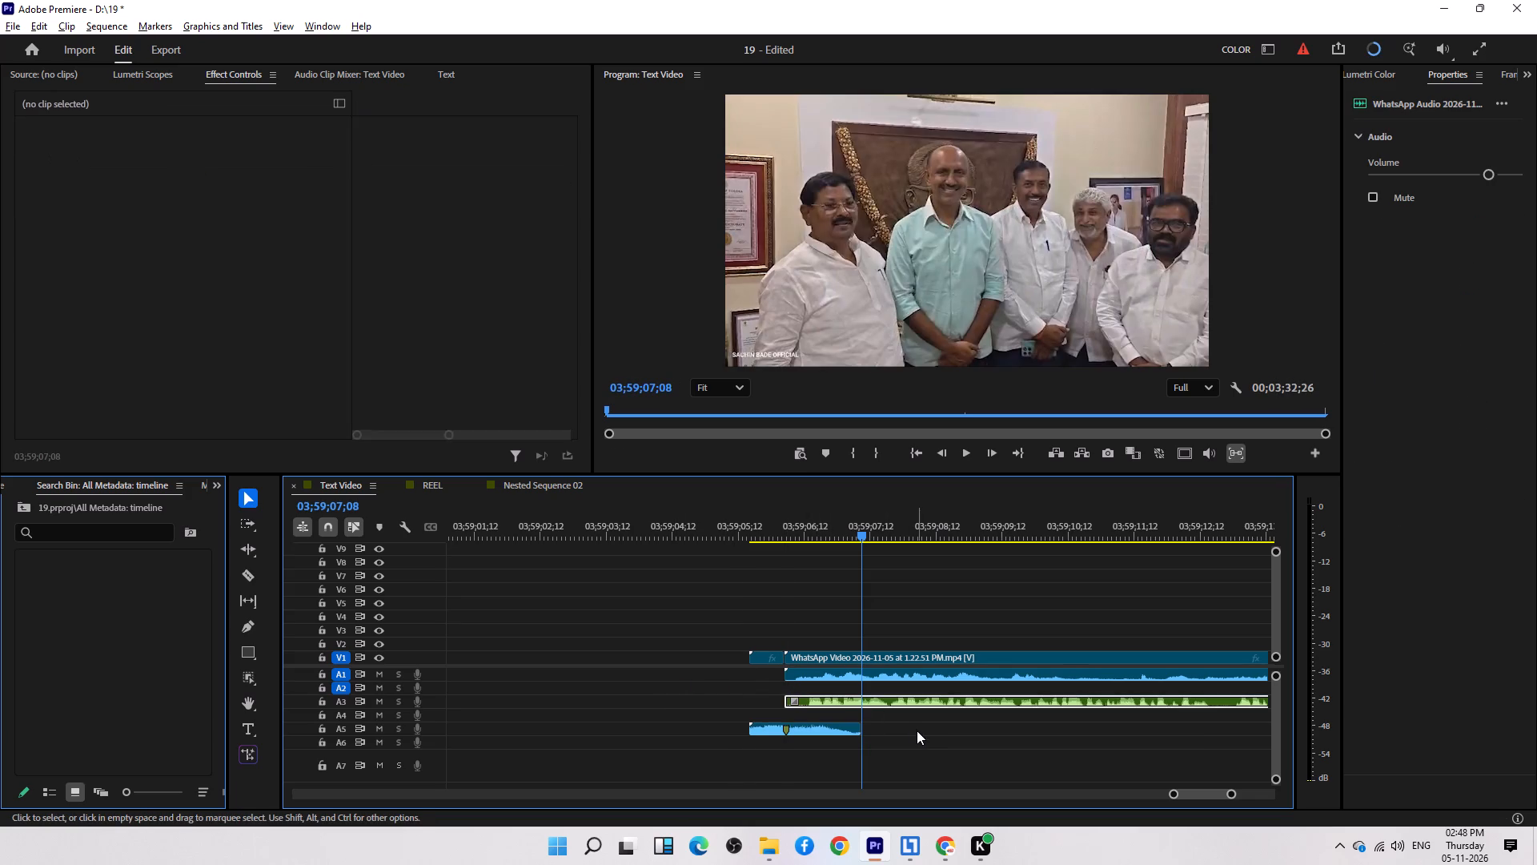
scroll(915, 727, down, 14)
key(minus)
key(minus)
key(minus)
drag(877, 702, 877, 702)
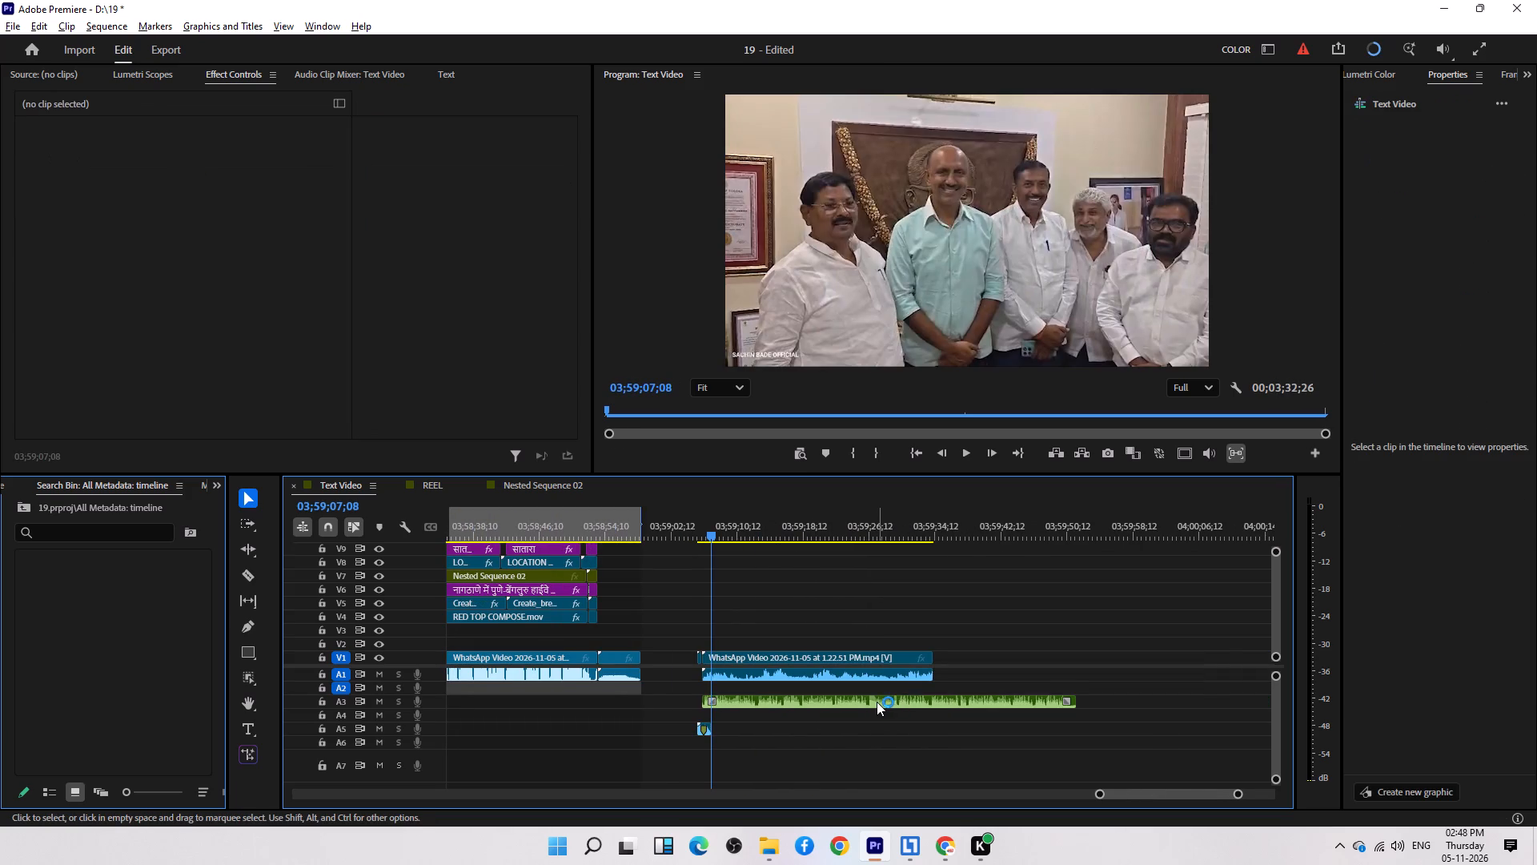
drag(877, 702, 877, 684)
drag(880, 683, 880, 676)
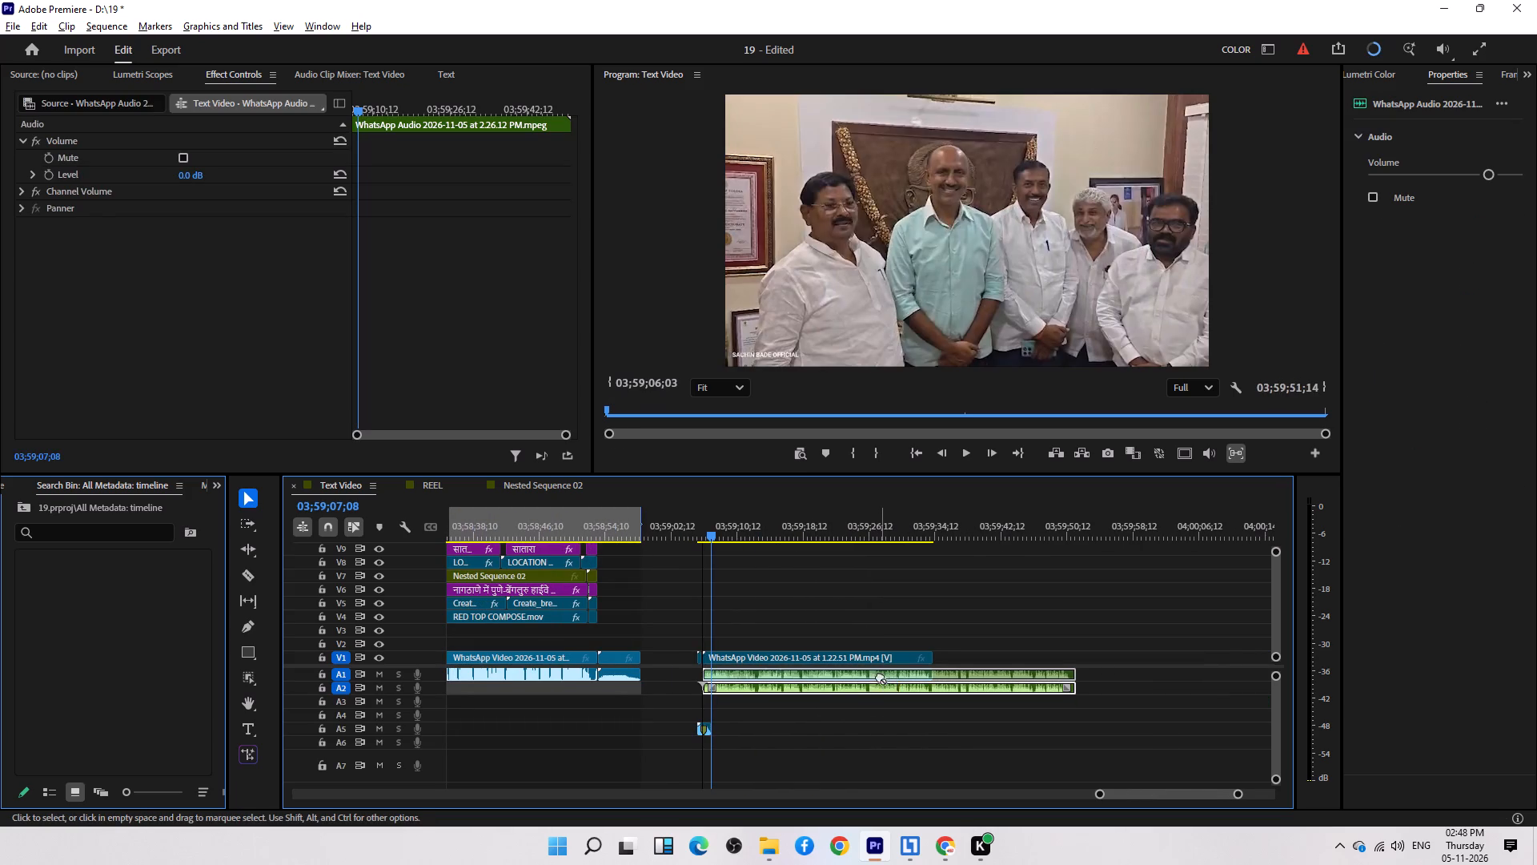
Duplicate the 1.22.51 PM video directly after itself on V1 and trim the copy's end to the end of the voice-over.
click(799, 661)
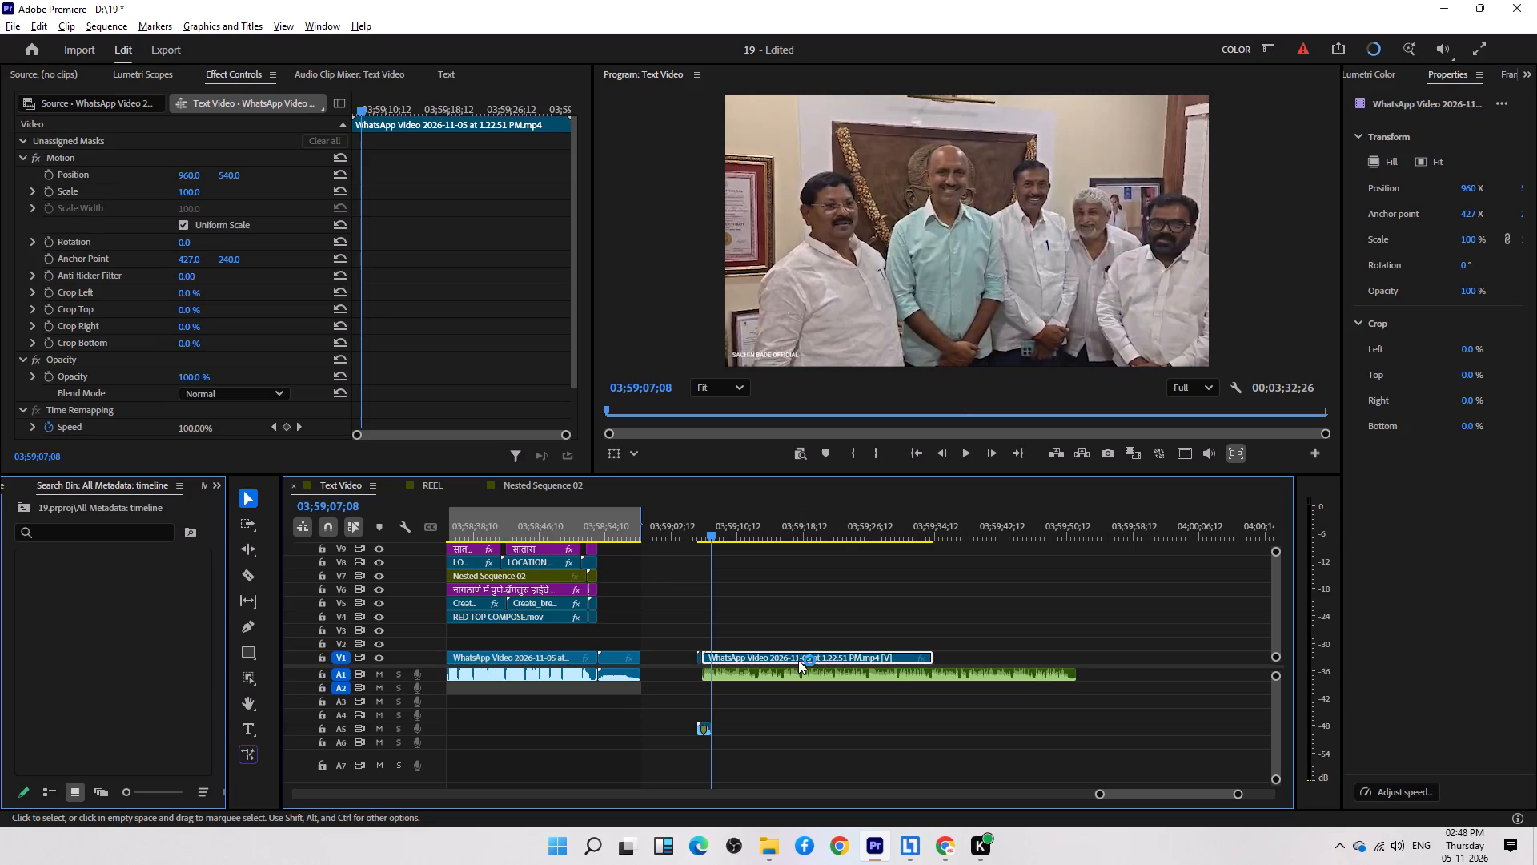
alt+drag(798, 660, 1049, 660)
drag(1045, 659, 1042, 659)
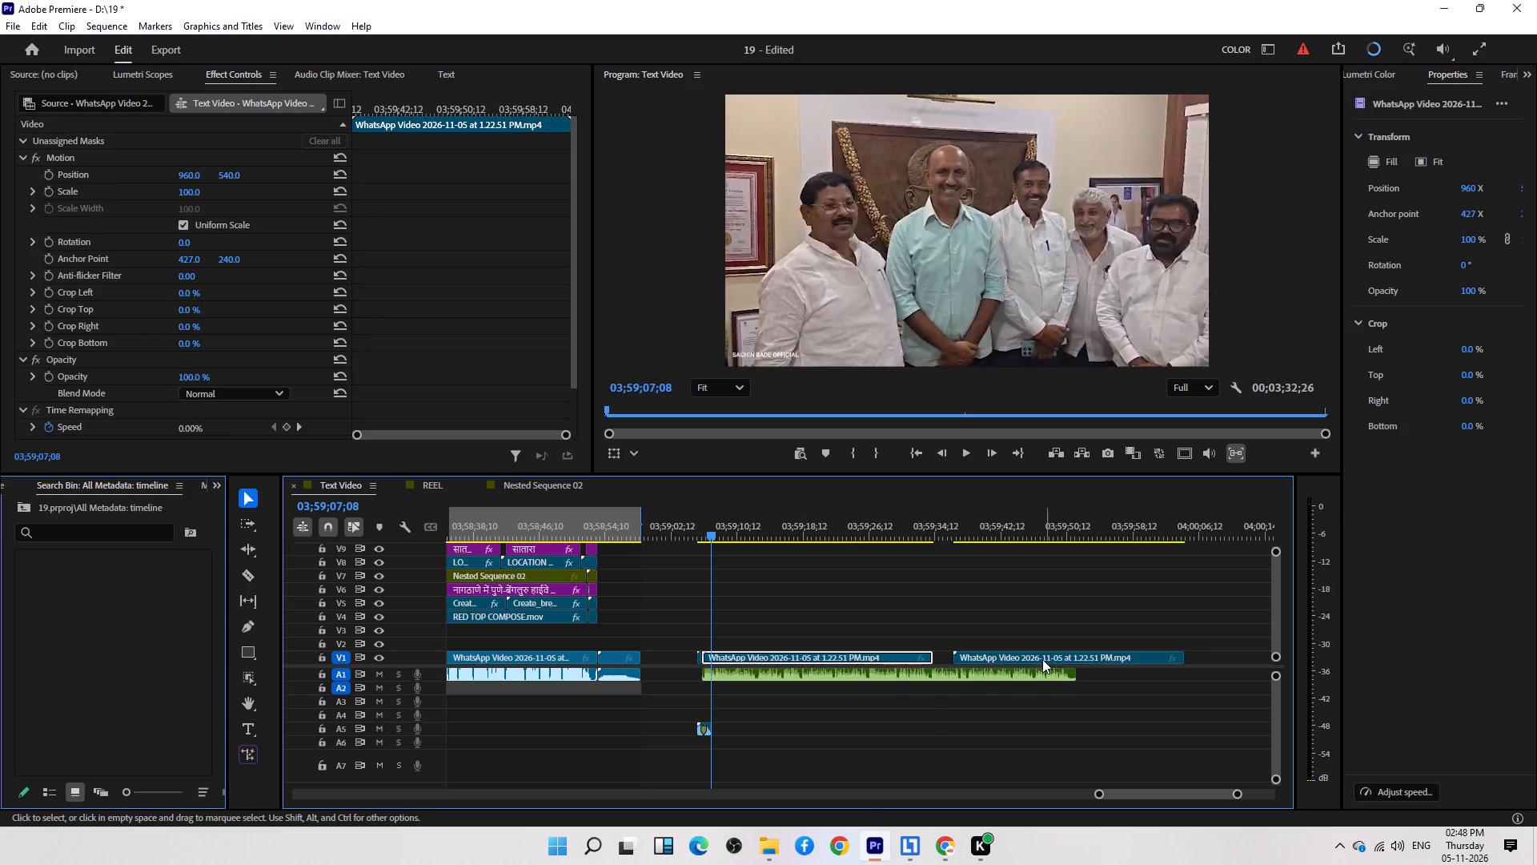
drag(1042, 659, 1030, 659)
drag(1158, 660, 1077, 664)
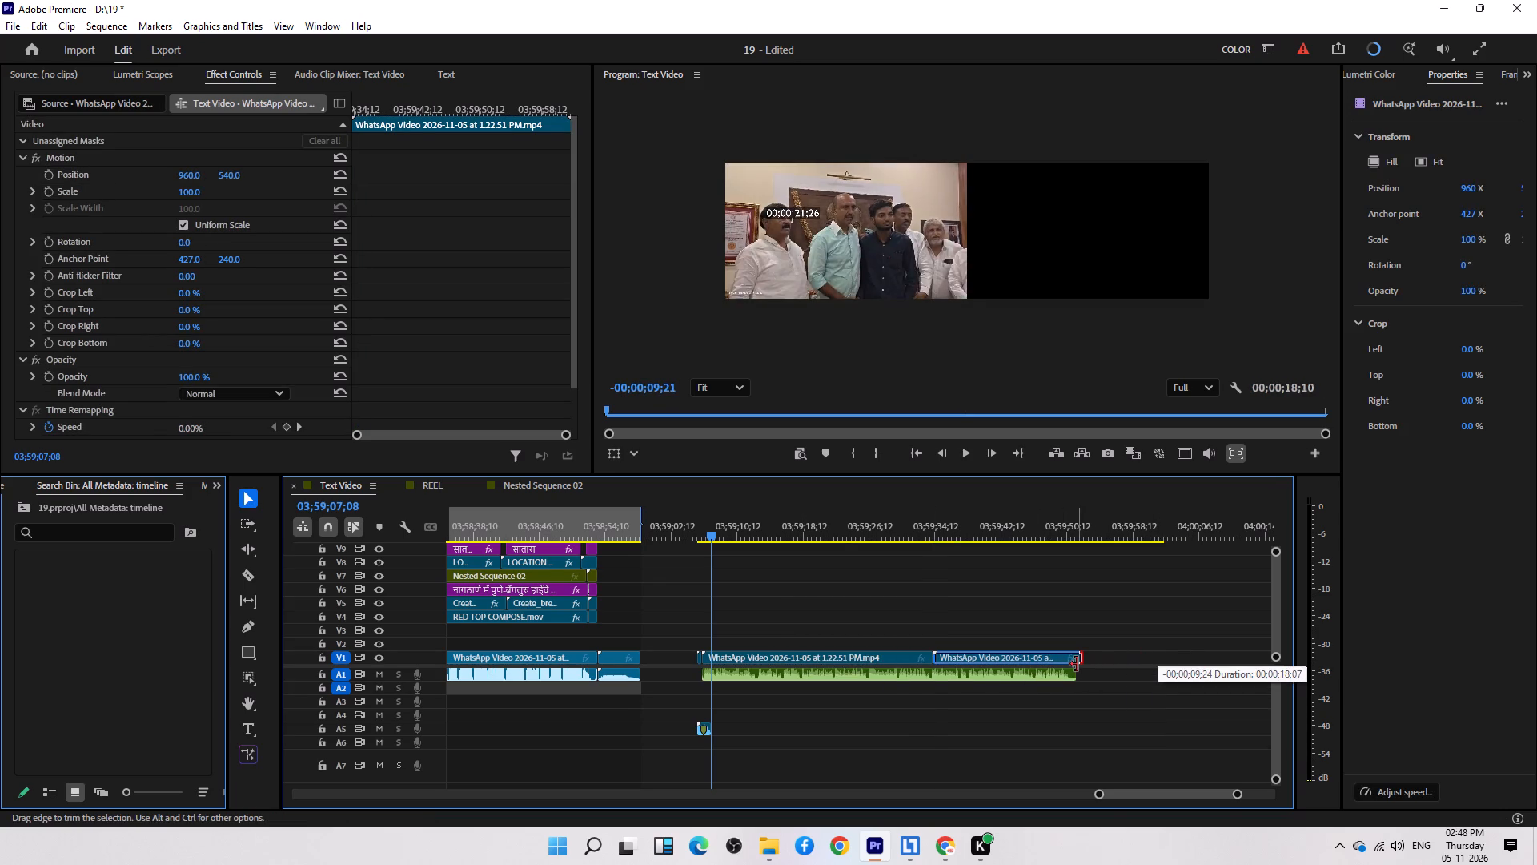
drag(1077, 664, 1069, 664)
Add the 1.22.50 PM WhatsApp video from Downloads directly after the end of the voice-over on V1 and A1.
click(767, 838)
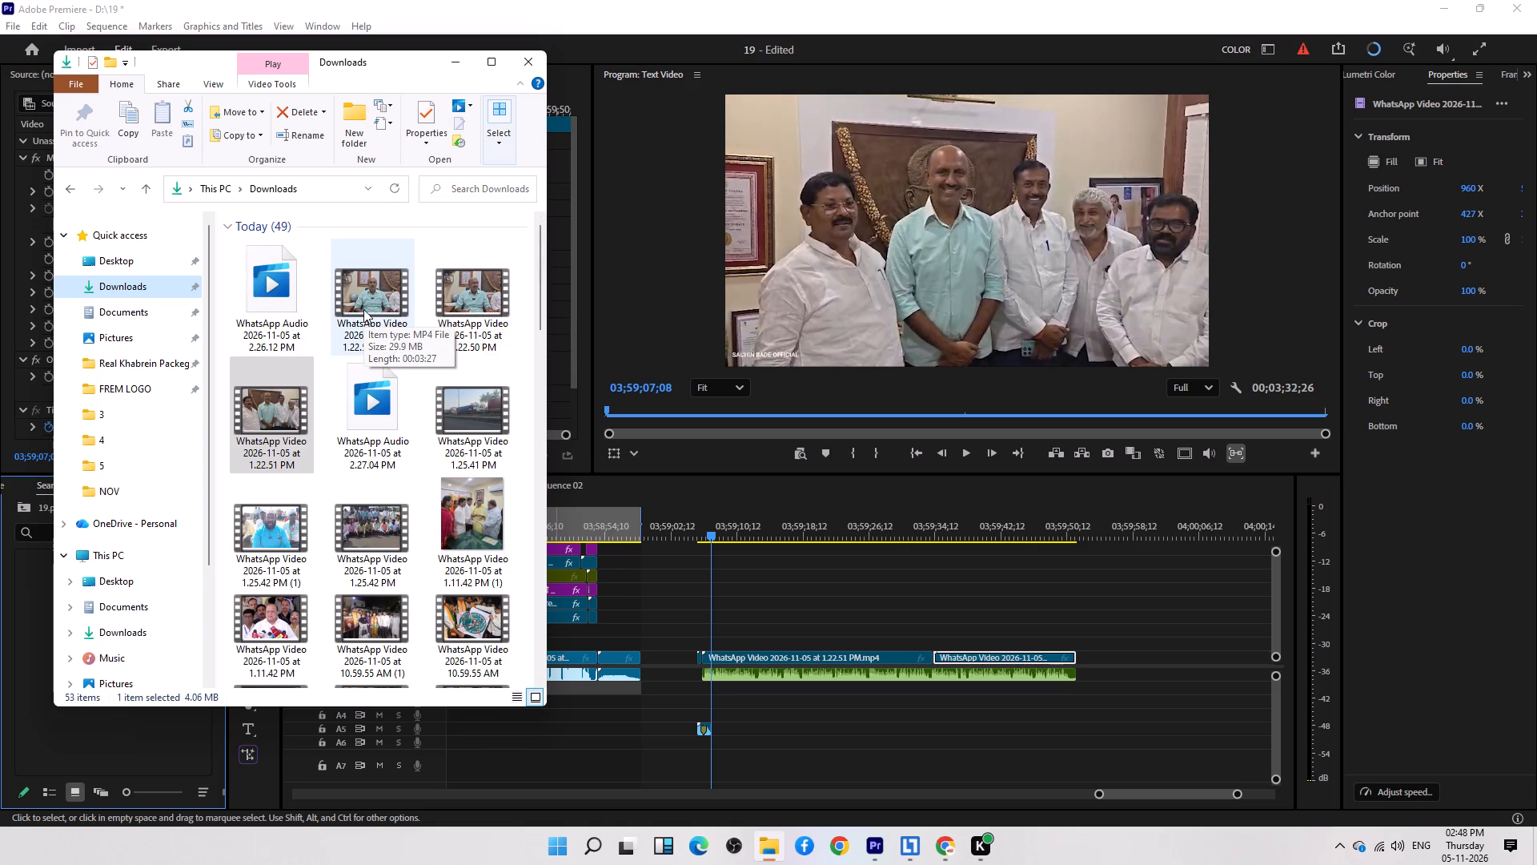
drag(467, 299, 1108, 674)
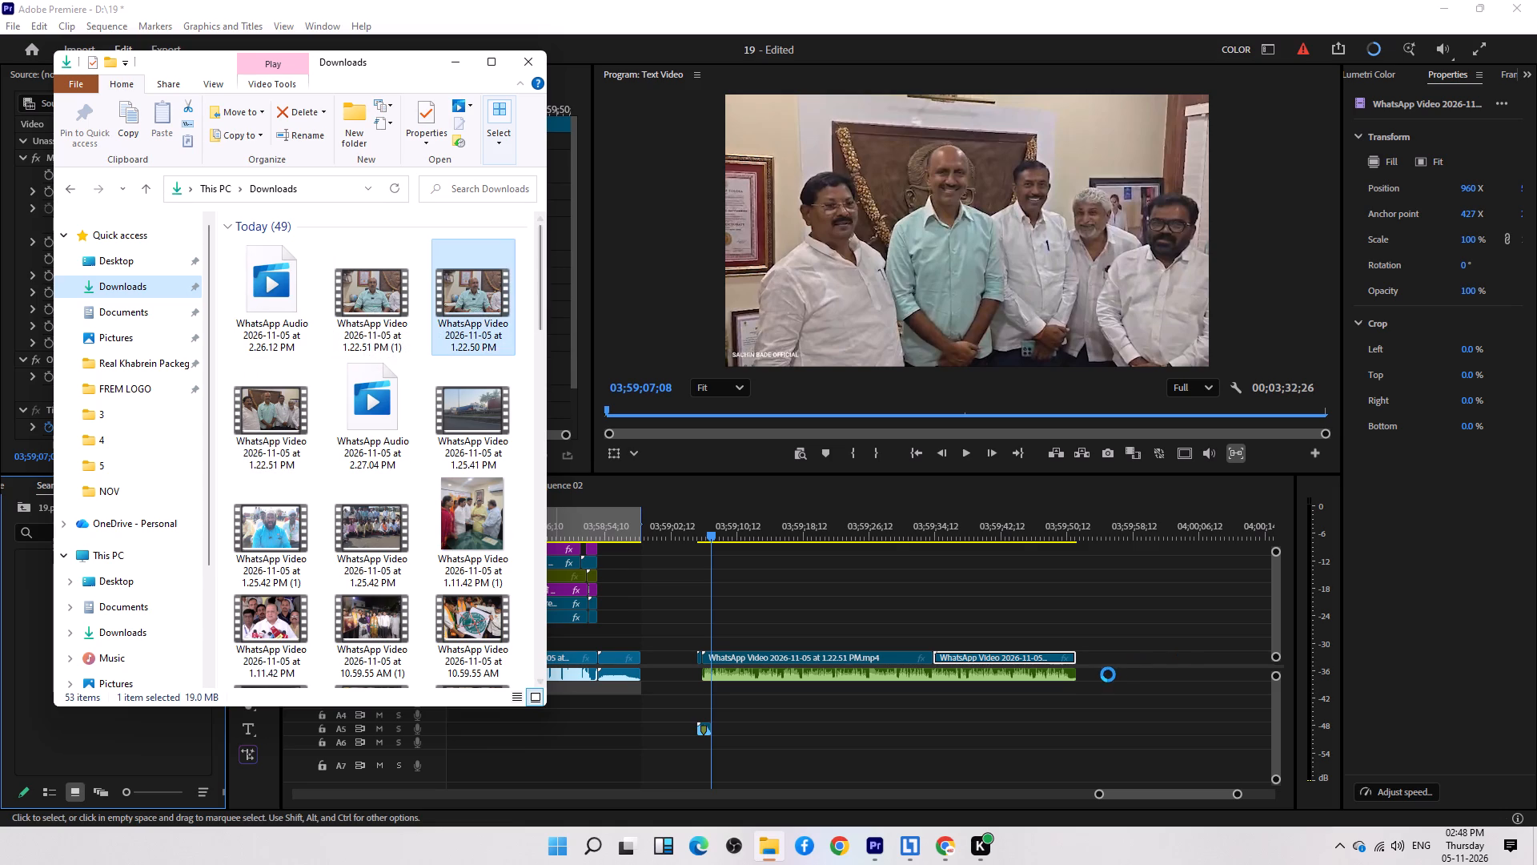
drag(1108, 674, 1111, 674)
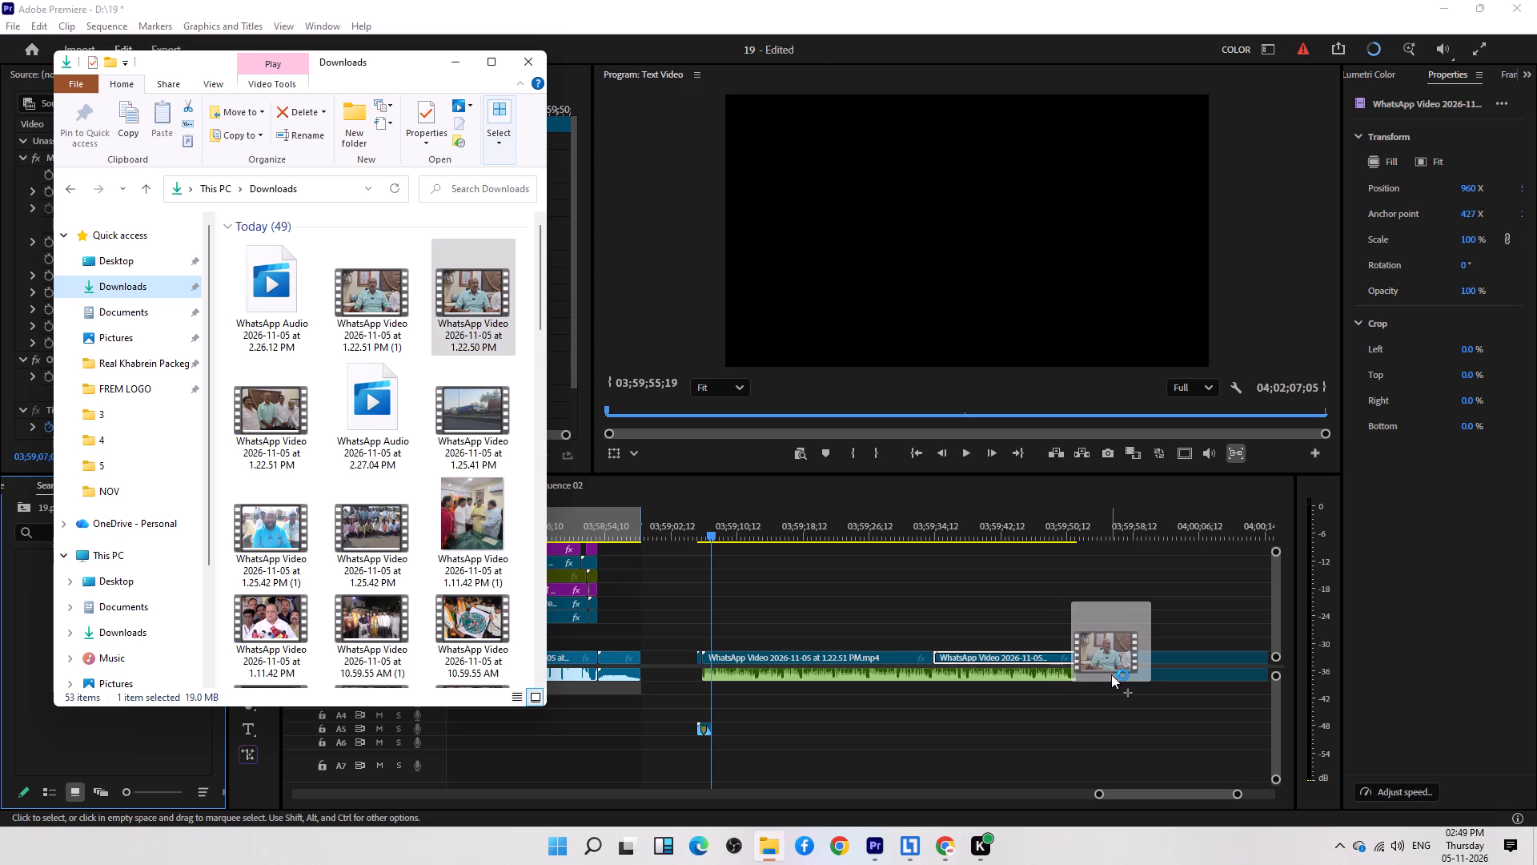
drag(1111, 674, 1084, 674)
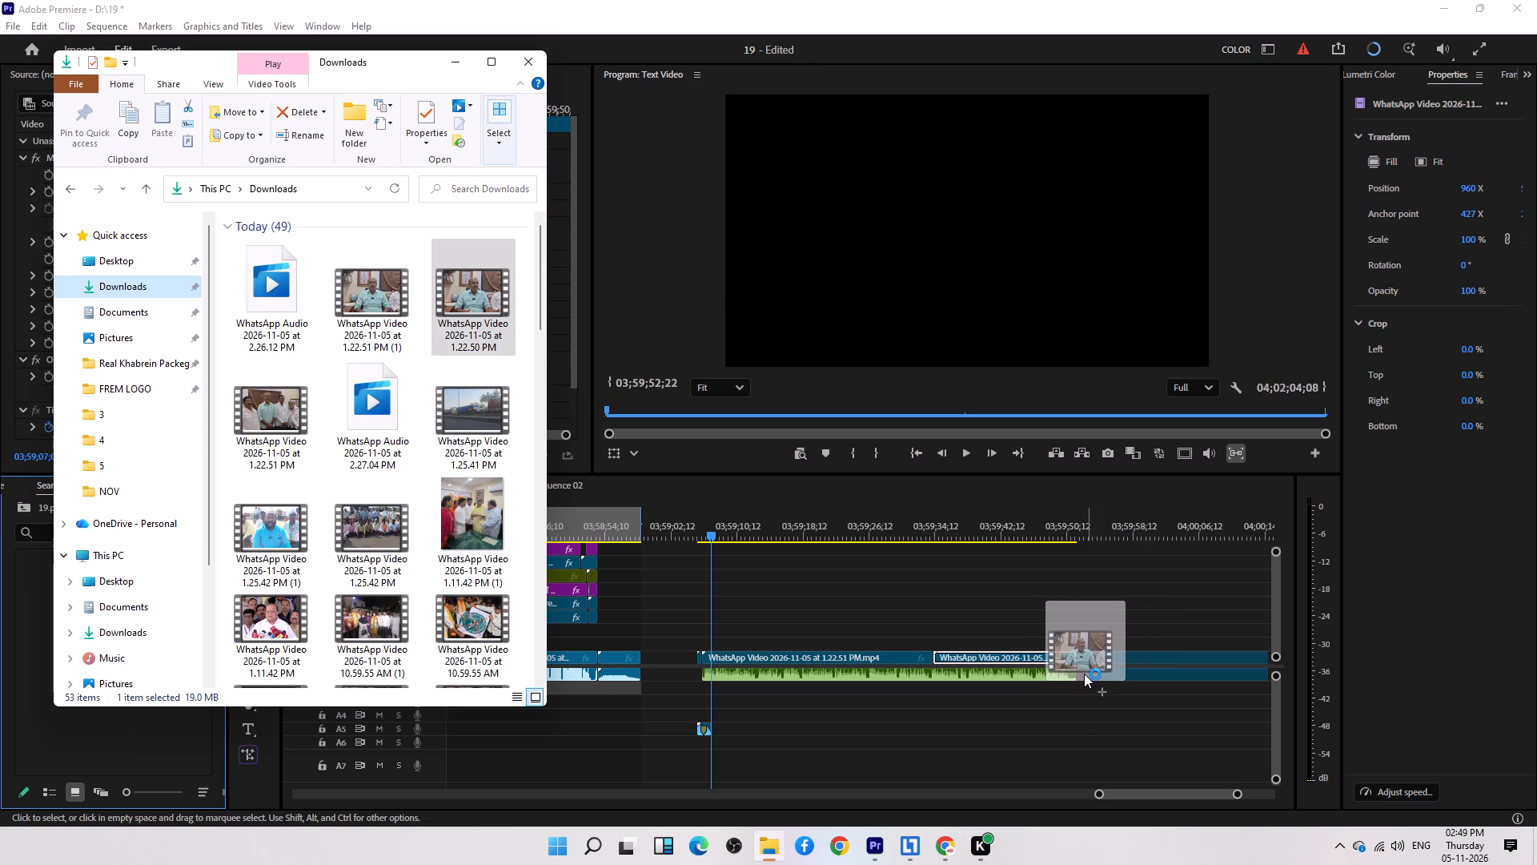
drag(1084, 674, 1080, 674)
Add the 1.22.51 PM (1) WhatsApp video from Downloads directly after the end of the 1.22.50 PM clip.
scroll(1078, 674, down, 20)
scroll(1078, 674, down, 4)
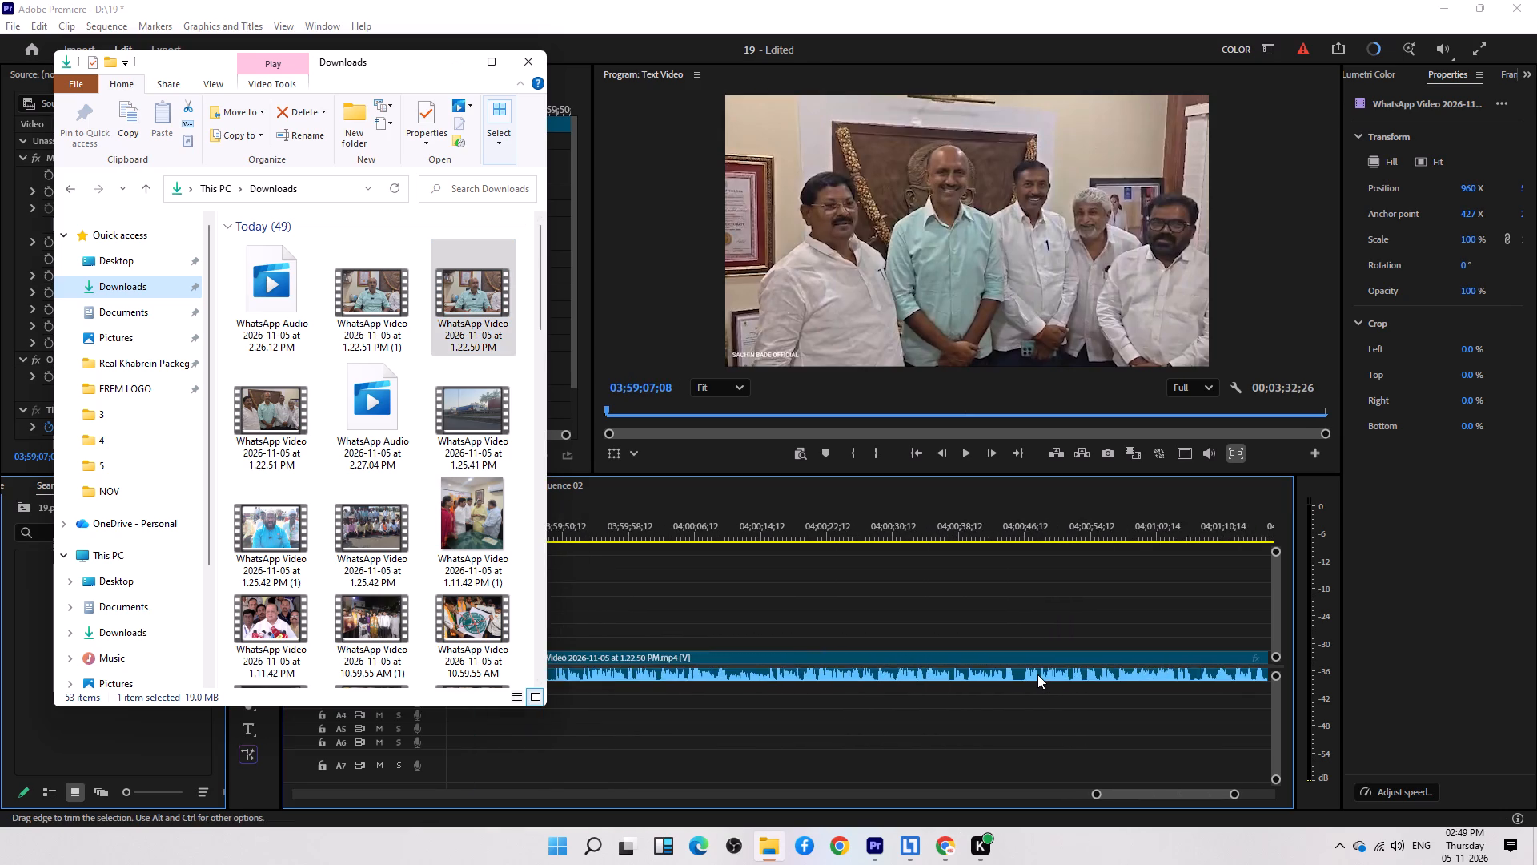
scroll(1037, 674, down, 20)
scroll(1037, 674, down, 11)
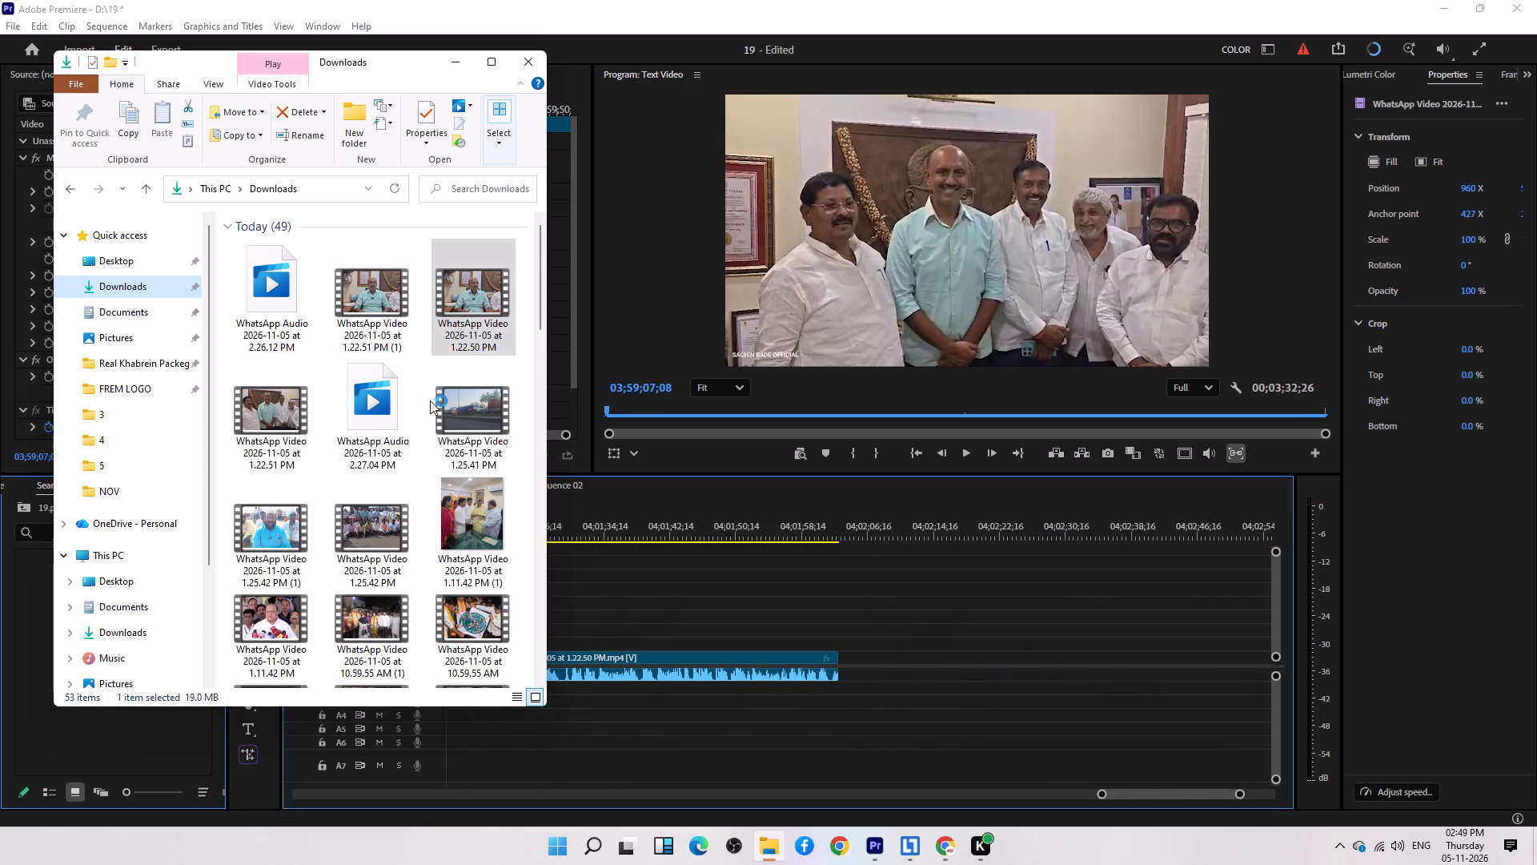
drag(377, 328, 875, 667)
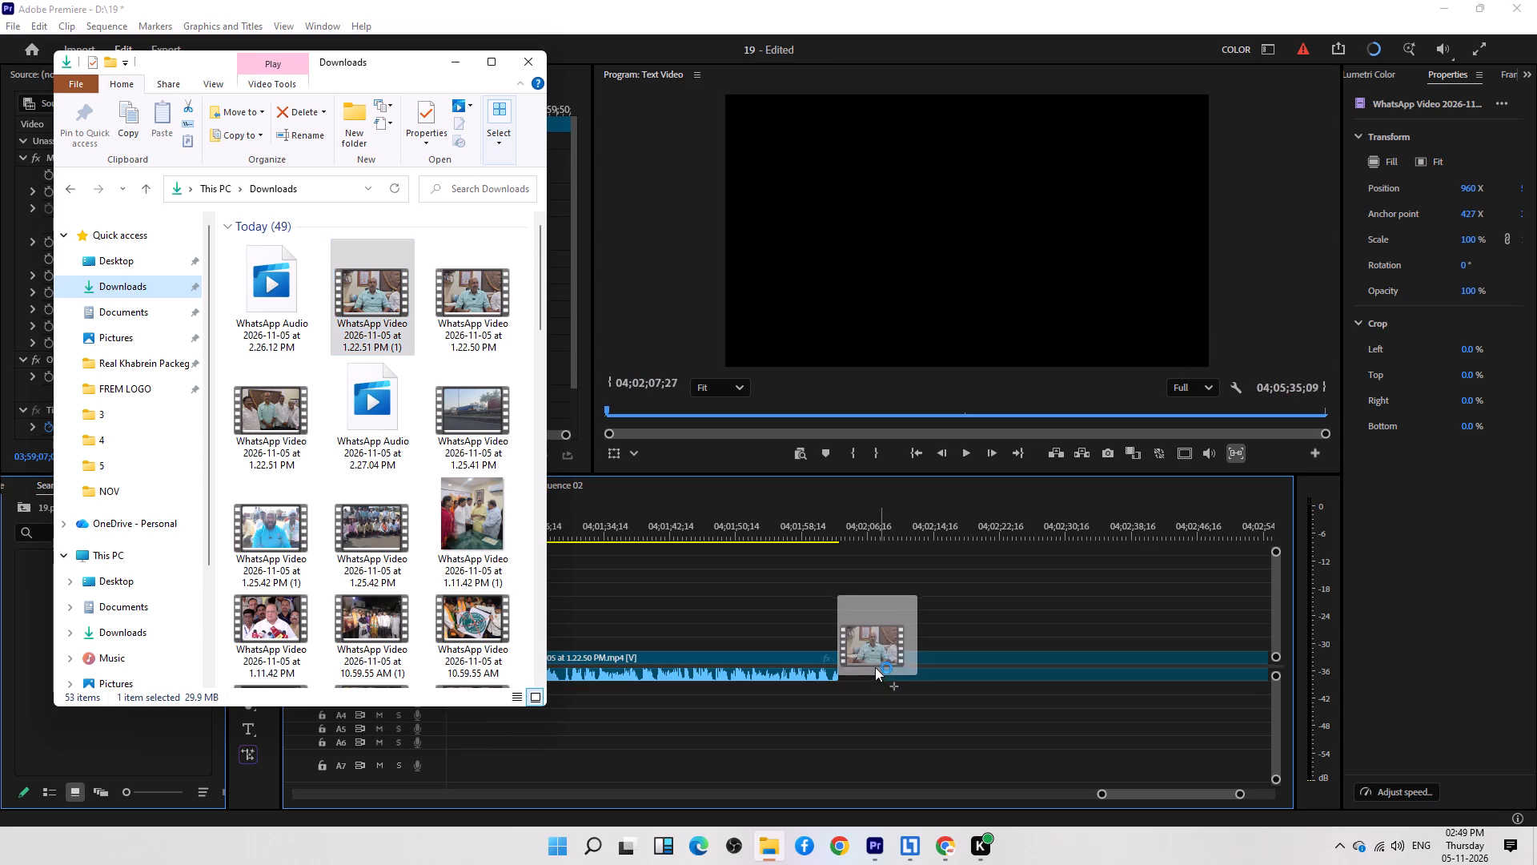
drag(875, 667, 840, 666)
Copy the first two sets of headline graphics on V4 to V7 from the Satara story and paste them at the new voice-over's start.
click(877, 638)
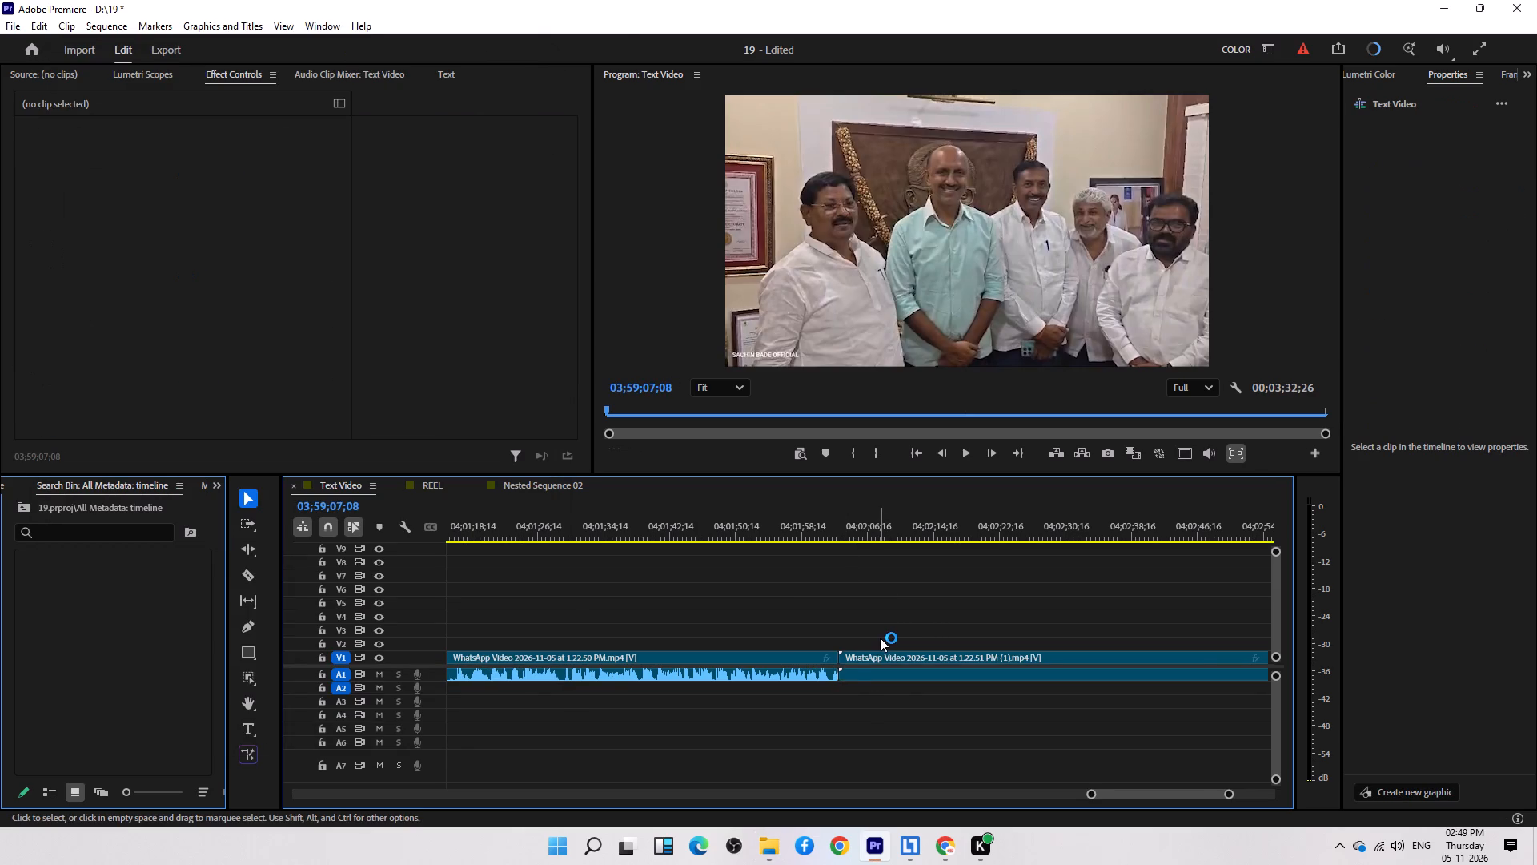
key(Up)
key(Up)
key(Down)
scroll(876, 638, up, 12)
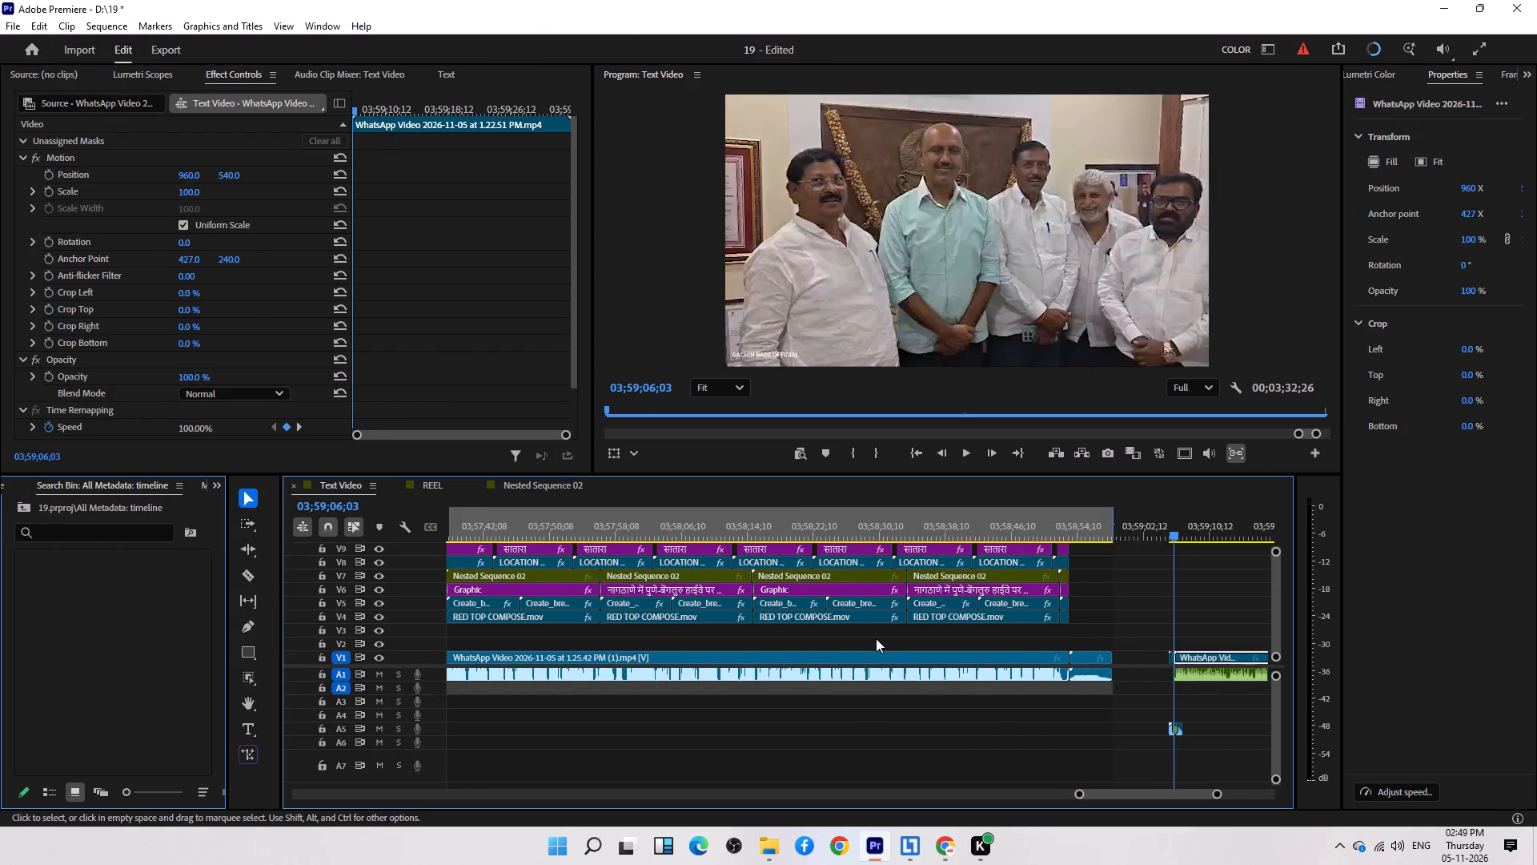
scroll(876, 638, up, 20)
scroll(876, 638, up, 16)
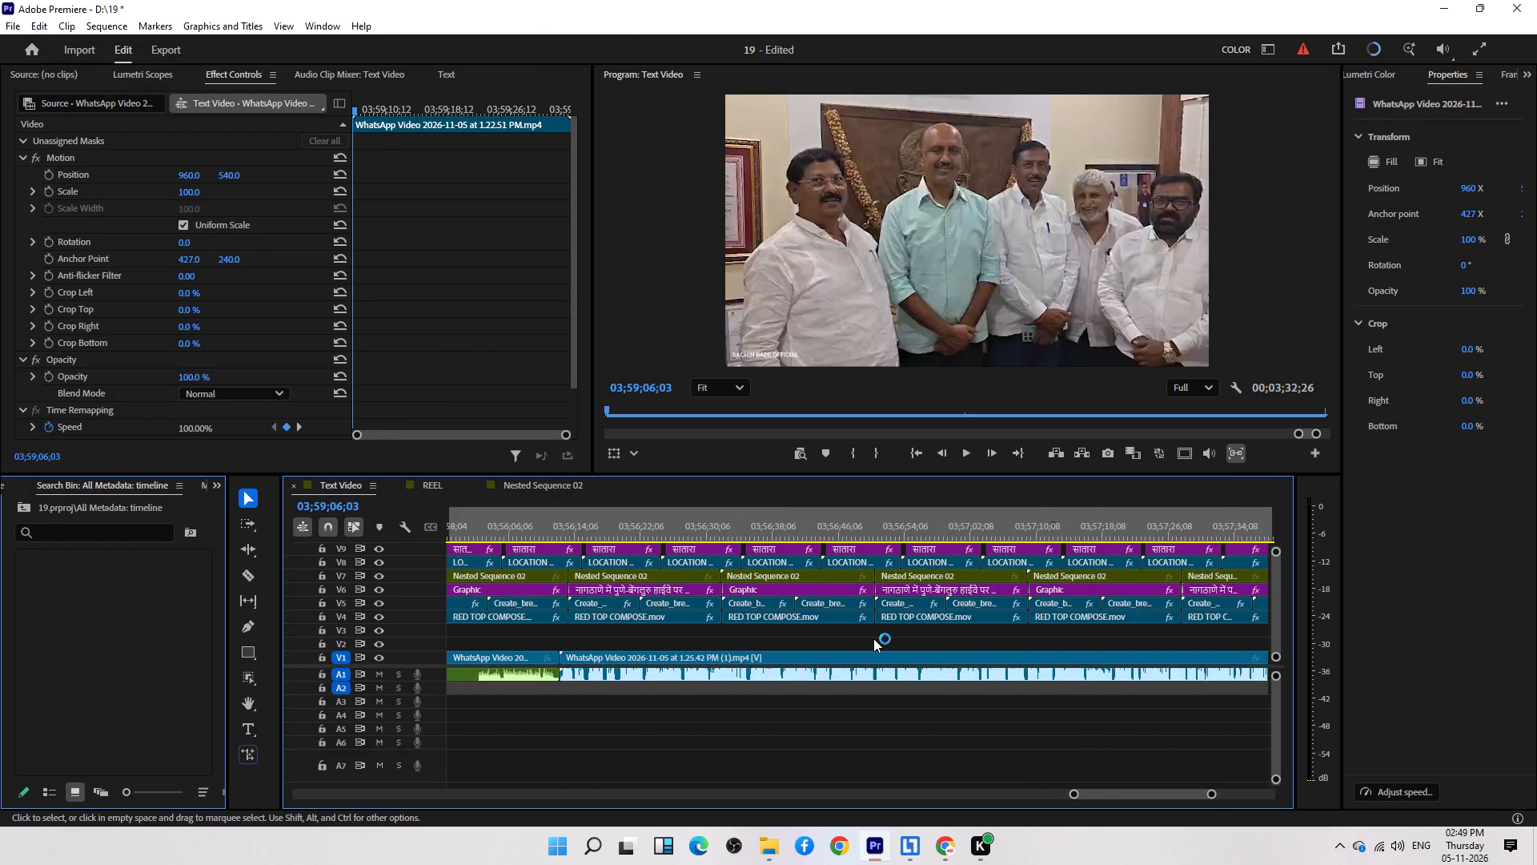
scroll(873, 638, up, 17)
drag(572, 577, 747, 594)
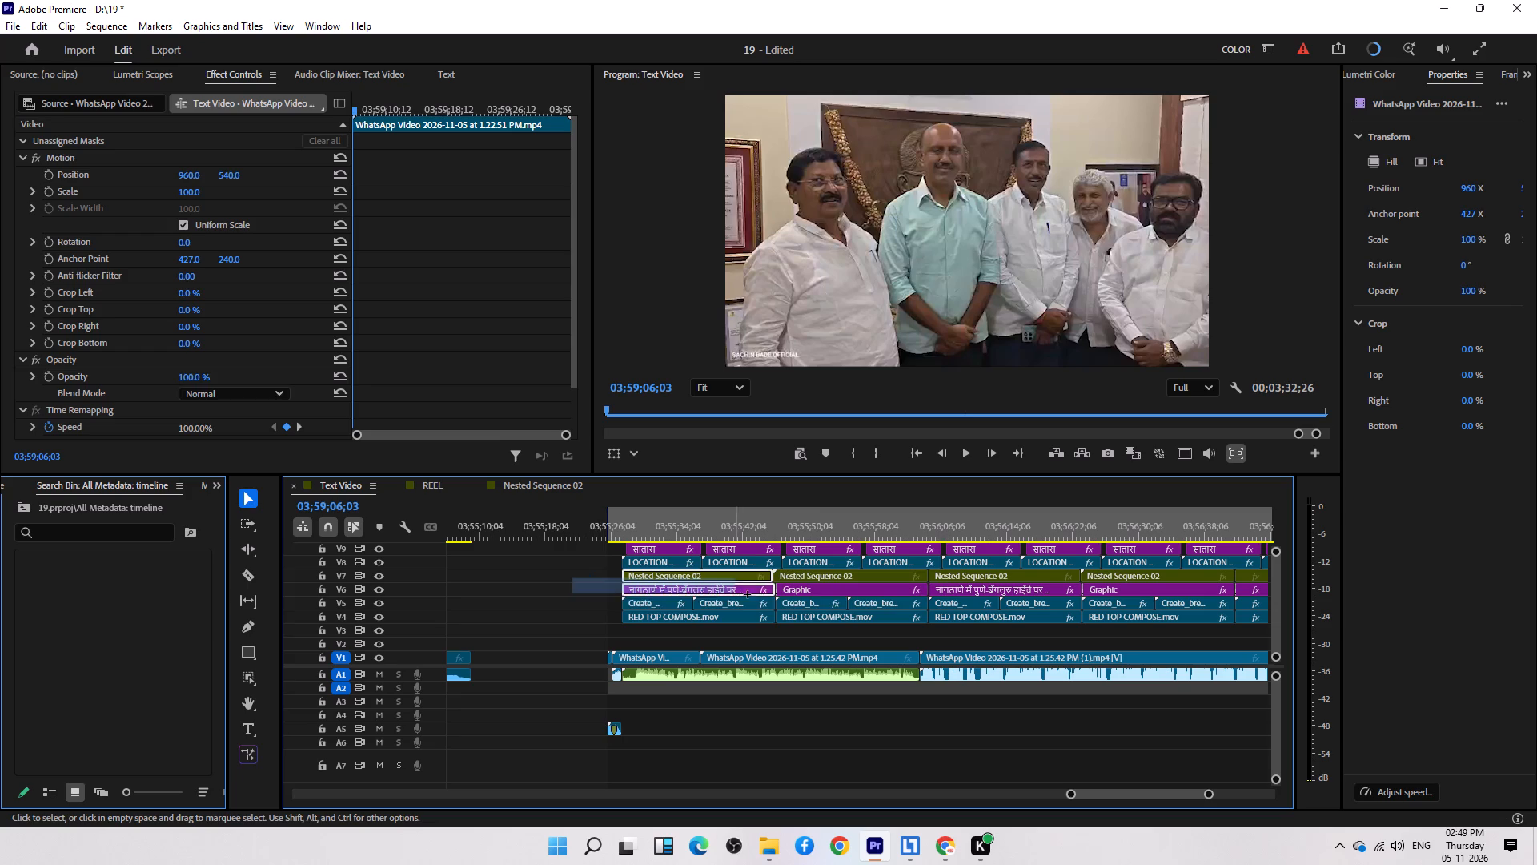
drag(747, 594, 828, 611)
drag(829, 611, 822, 622)
key(ctrl+z)
drag(572, 572, 700, 610)
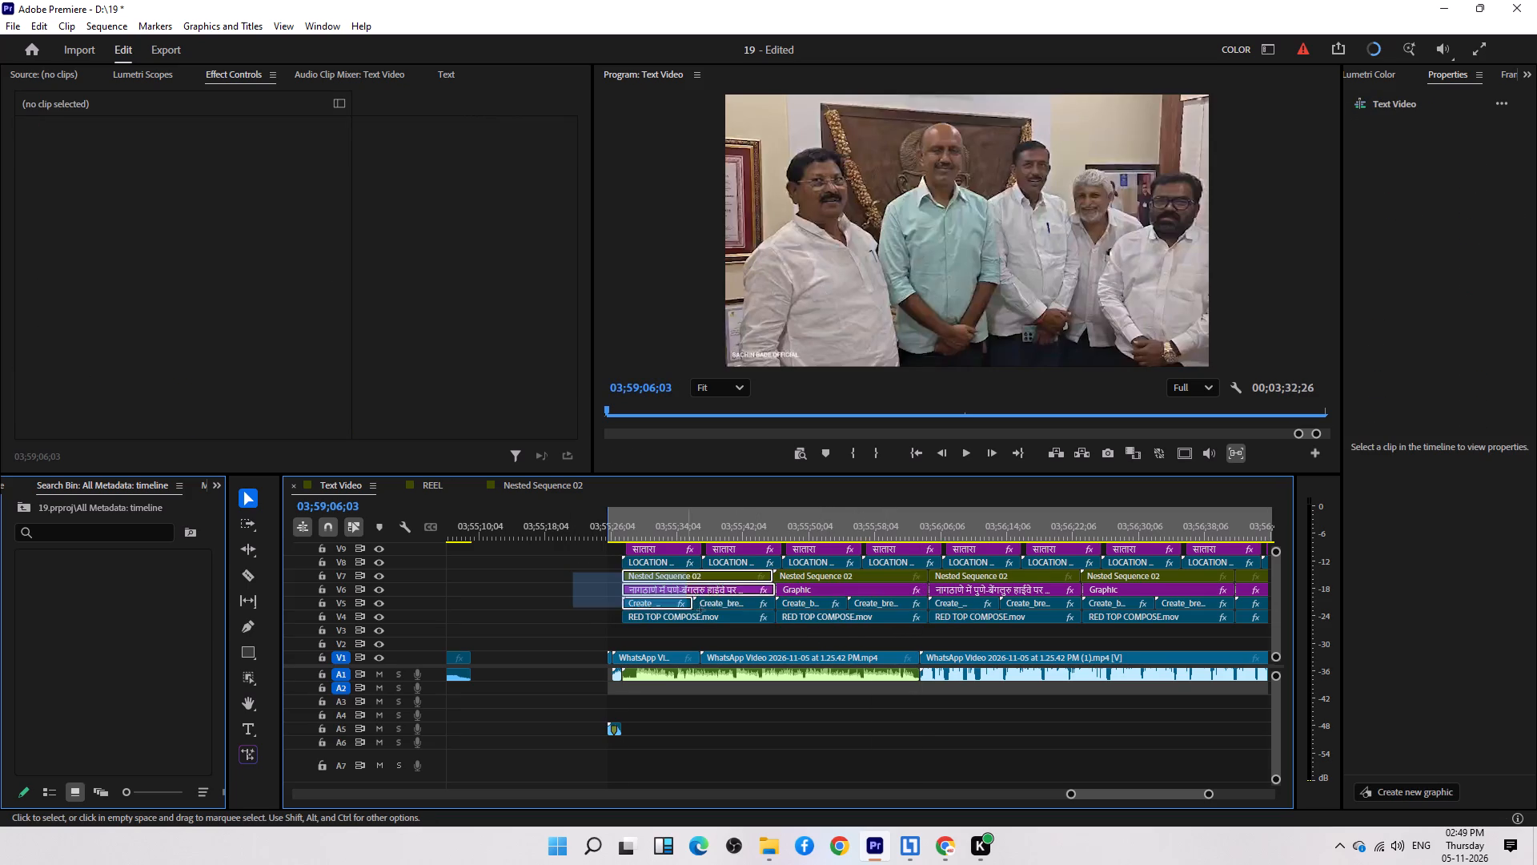
drag(700, 610, 883, 612)
key(ctrl+c)
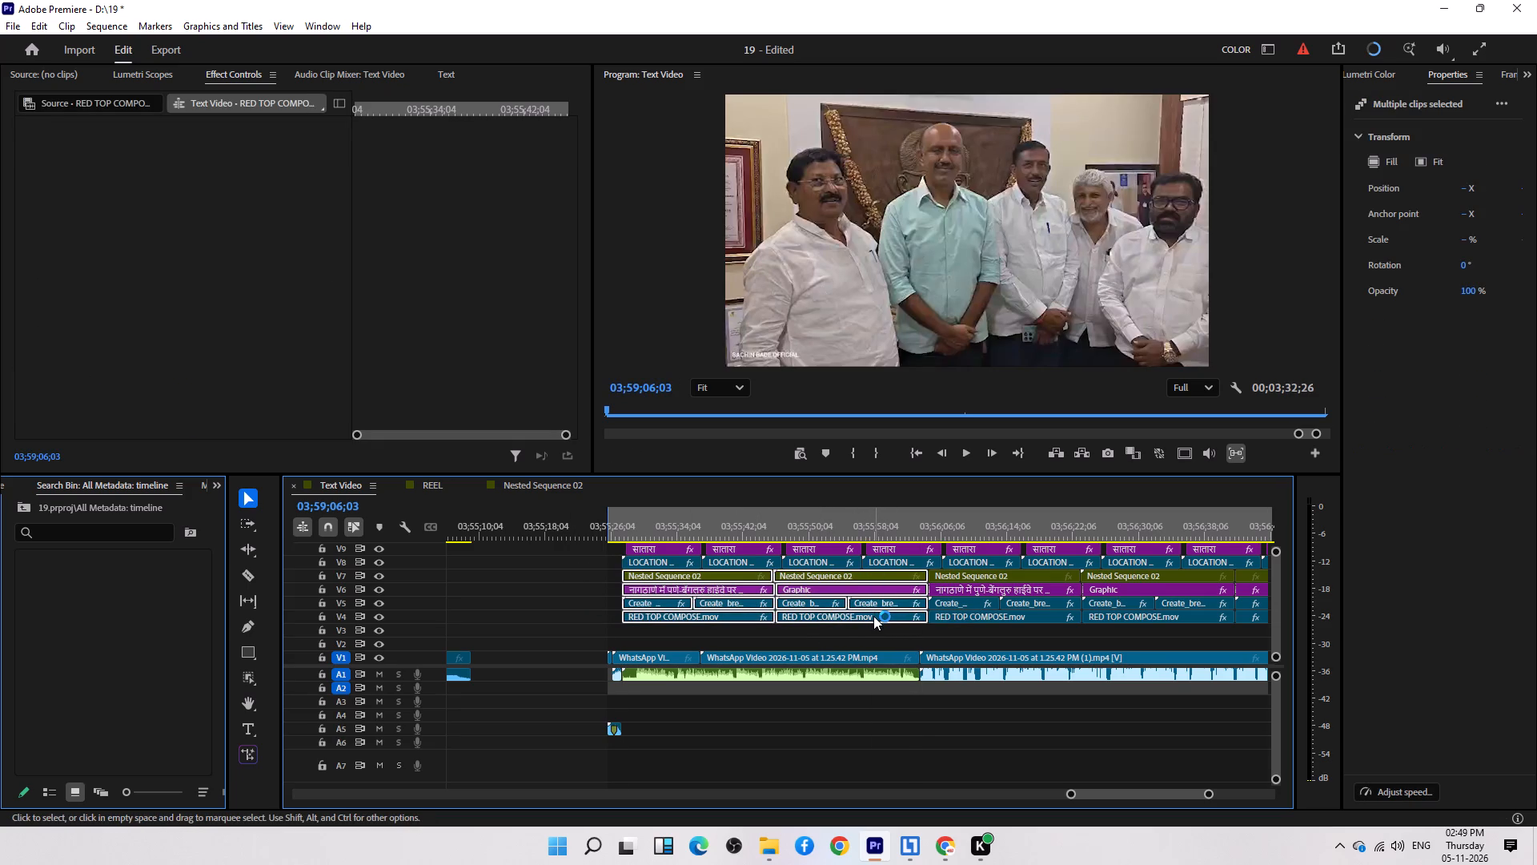
key(ctrl+v)
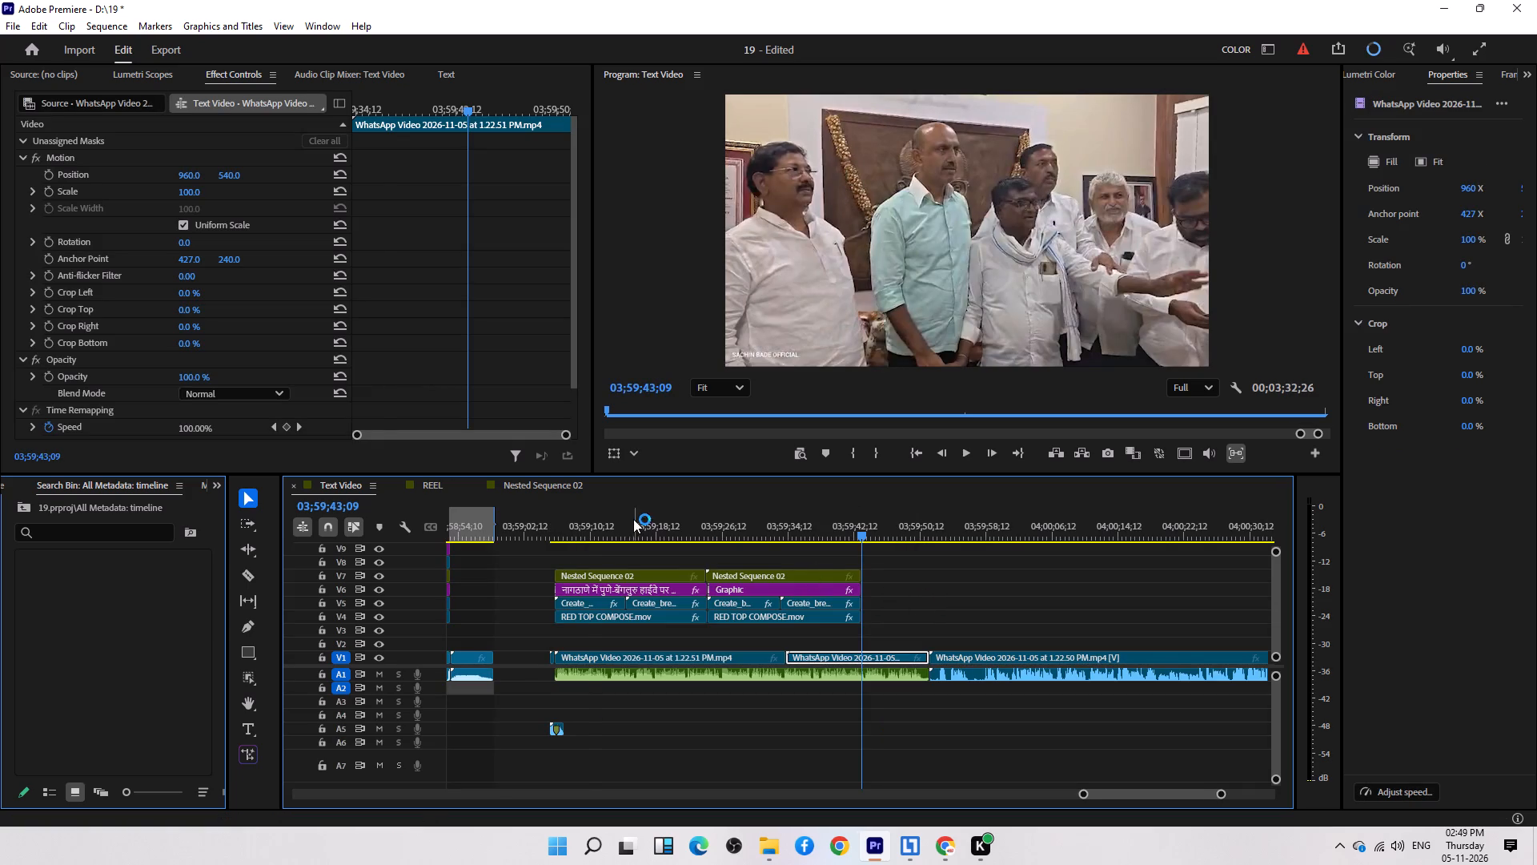
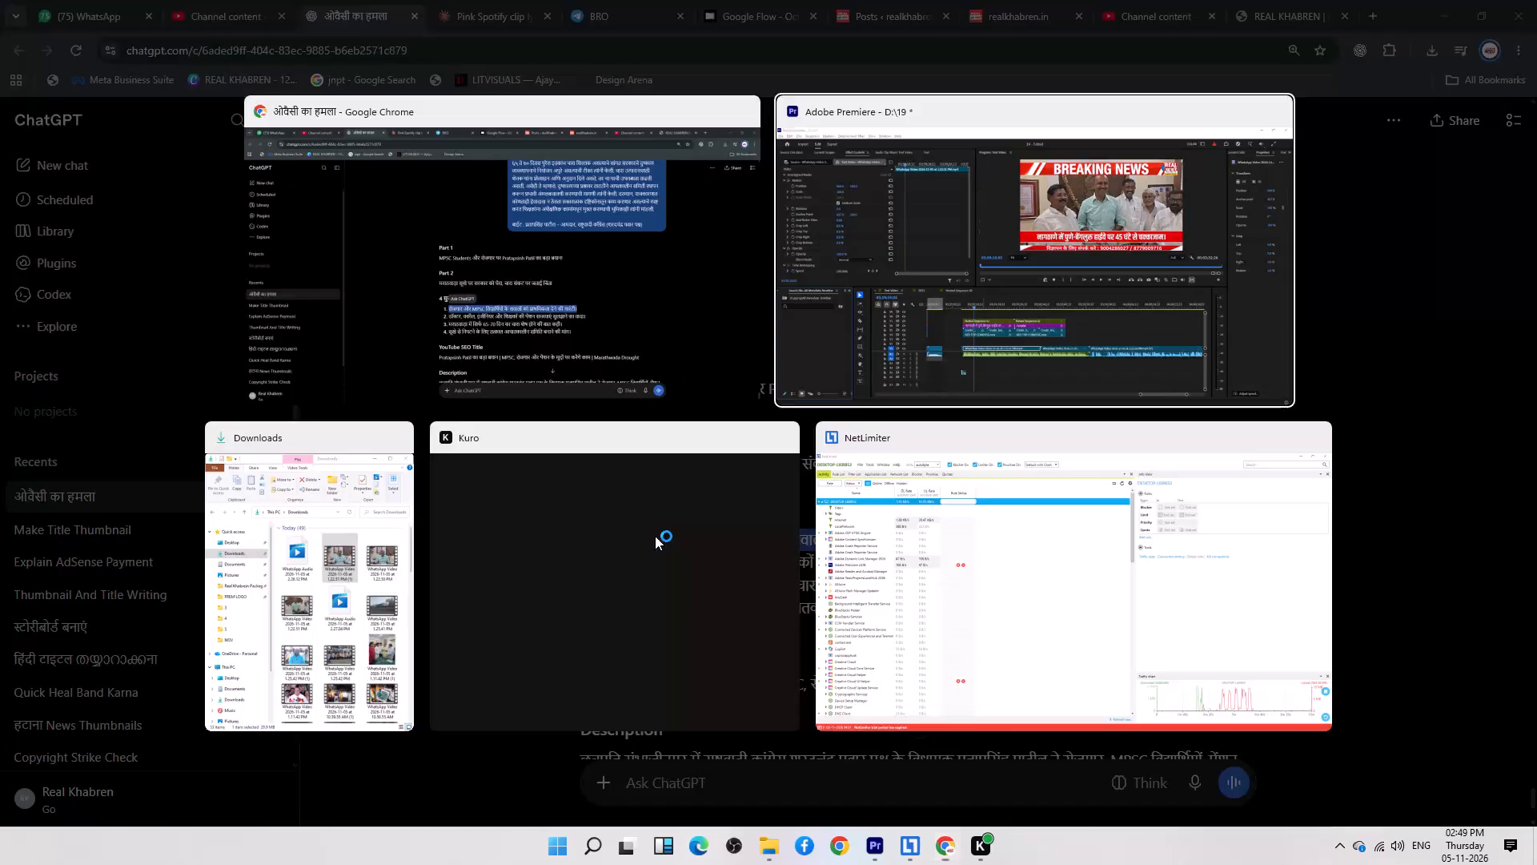
In Premiere, replace the first headline's text with "रोजगार और MPSC विद्यार्थियों के सवालों को प्राथमिकता देने की गारंटी।" and shrink it to fit.
key(t)
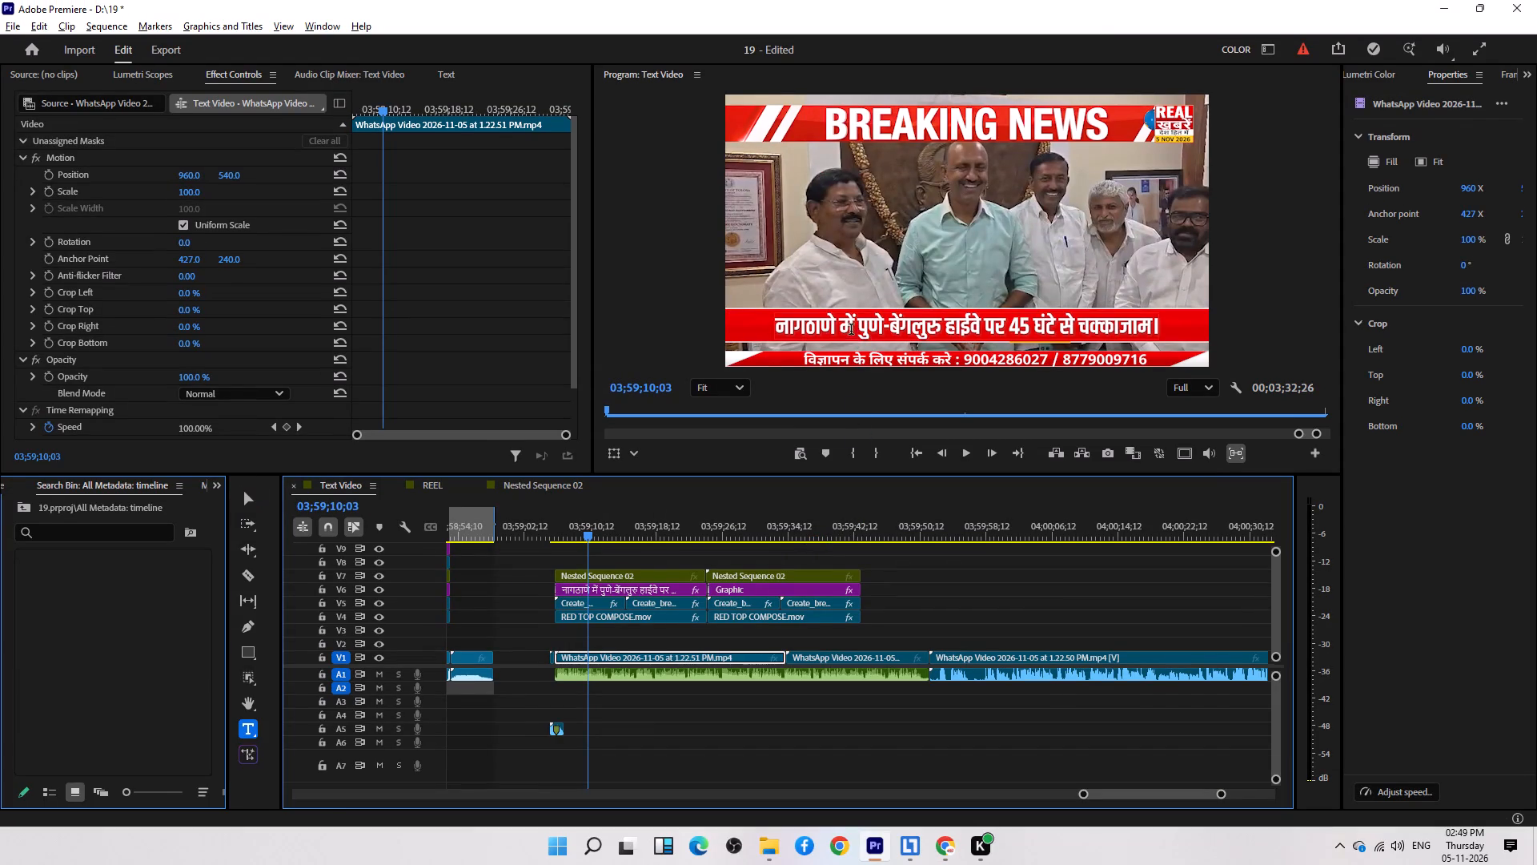
triple_click(850, 330)
key(ctrl+v)
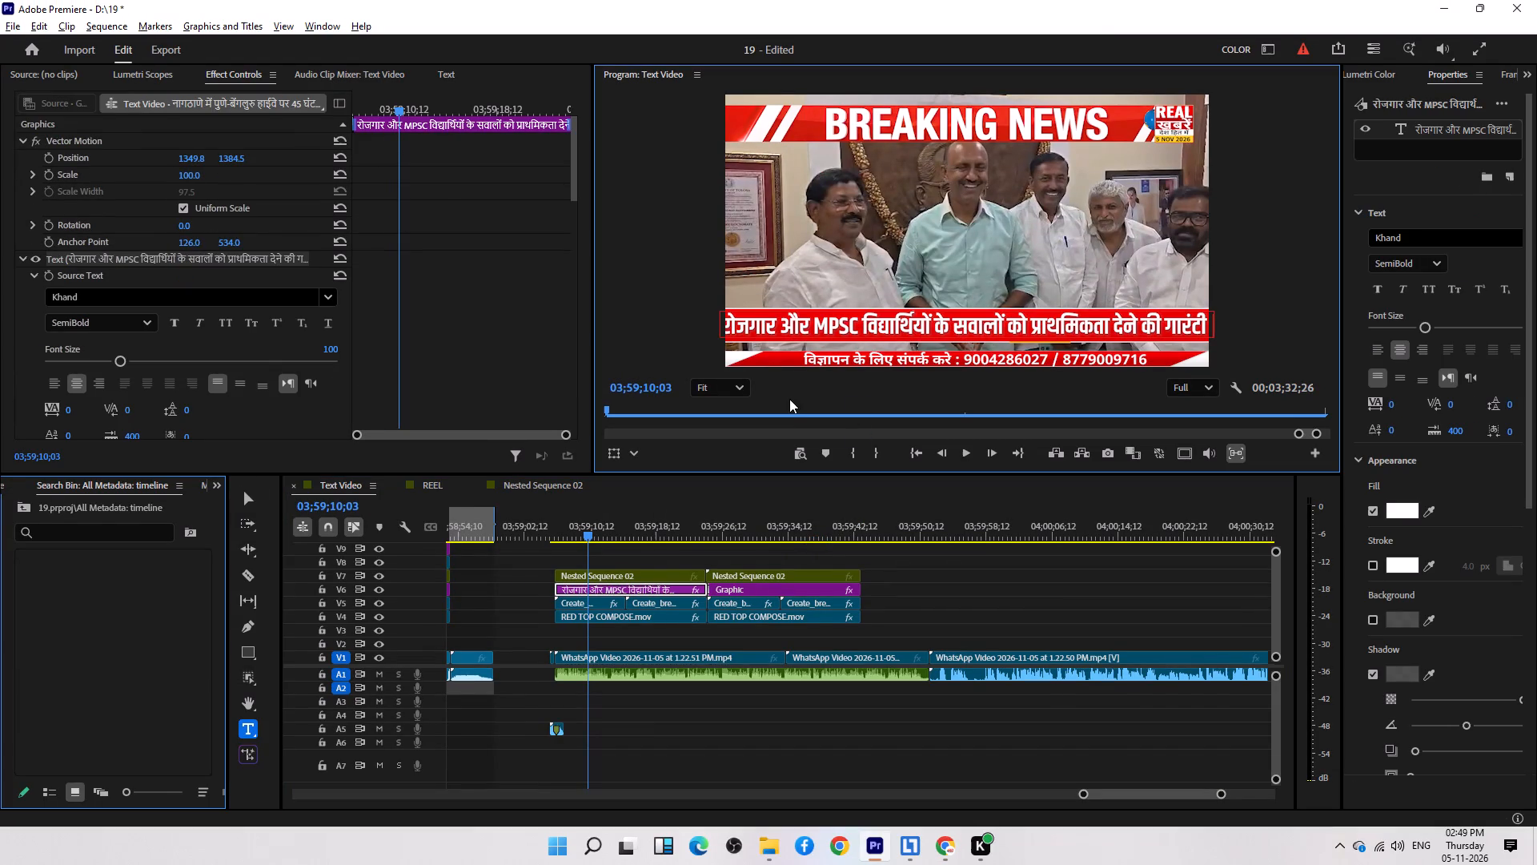
click(249, 497)
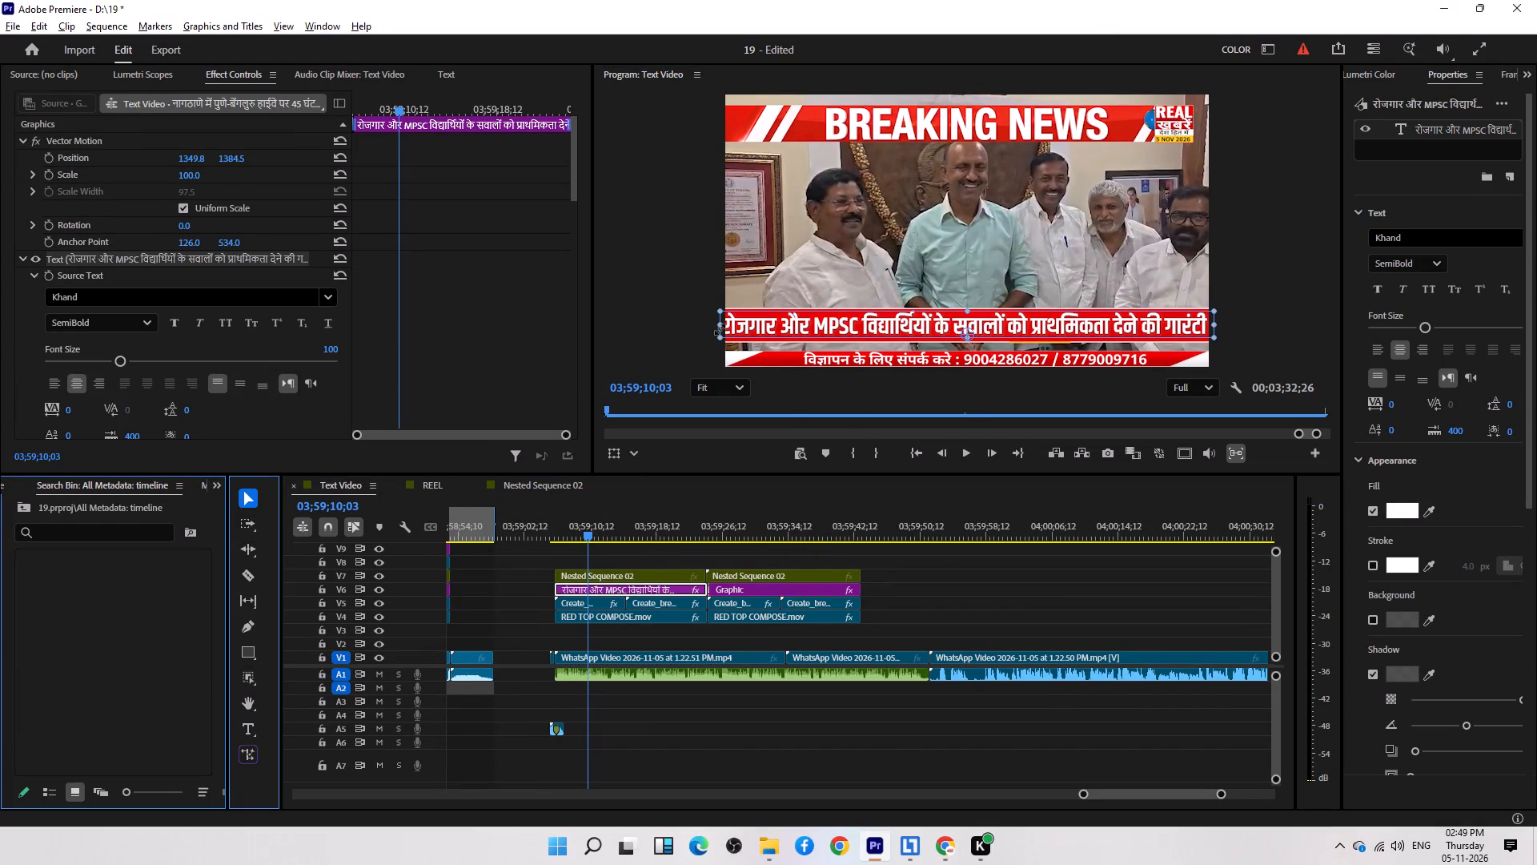
drag(720, 324, 733, 324)
key(alt+Tab)
triple_click(684, 559)
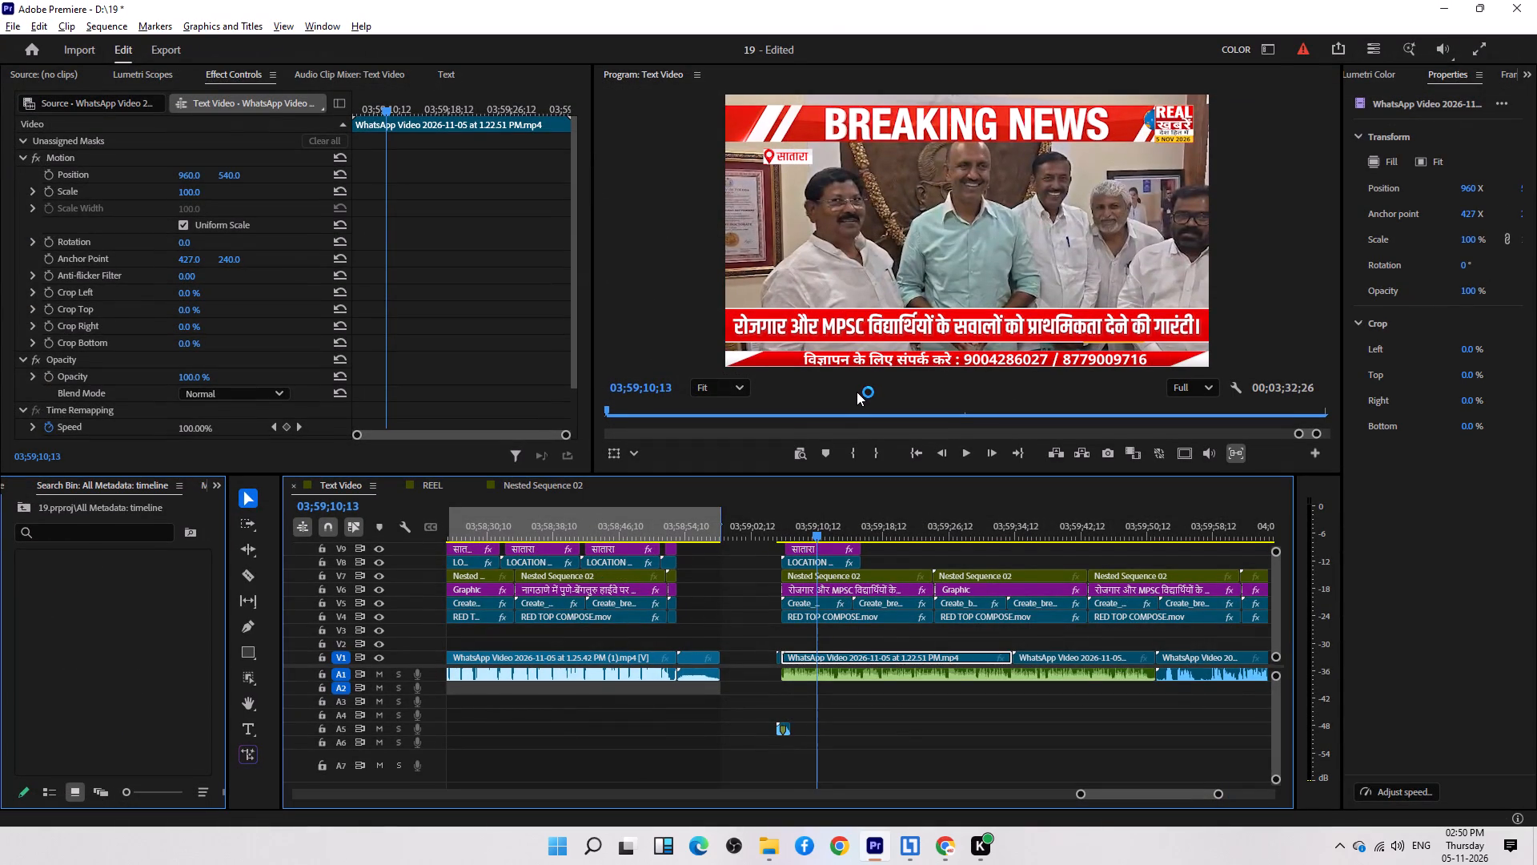
key(t)
triple_click(793, 156)
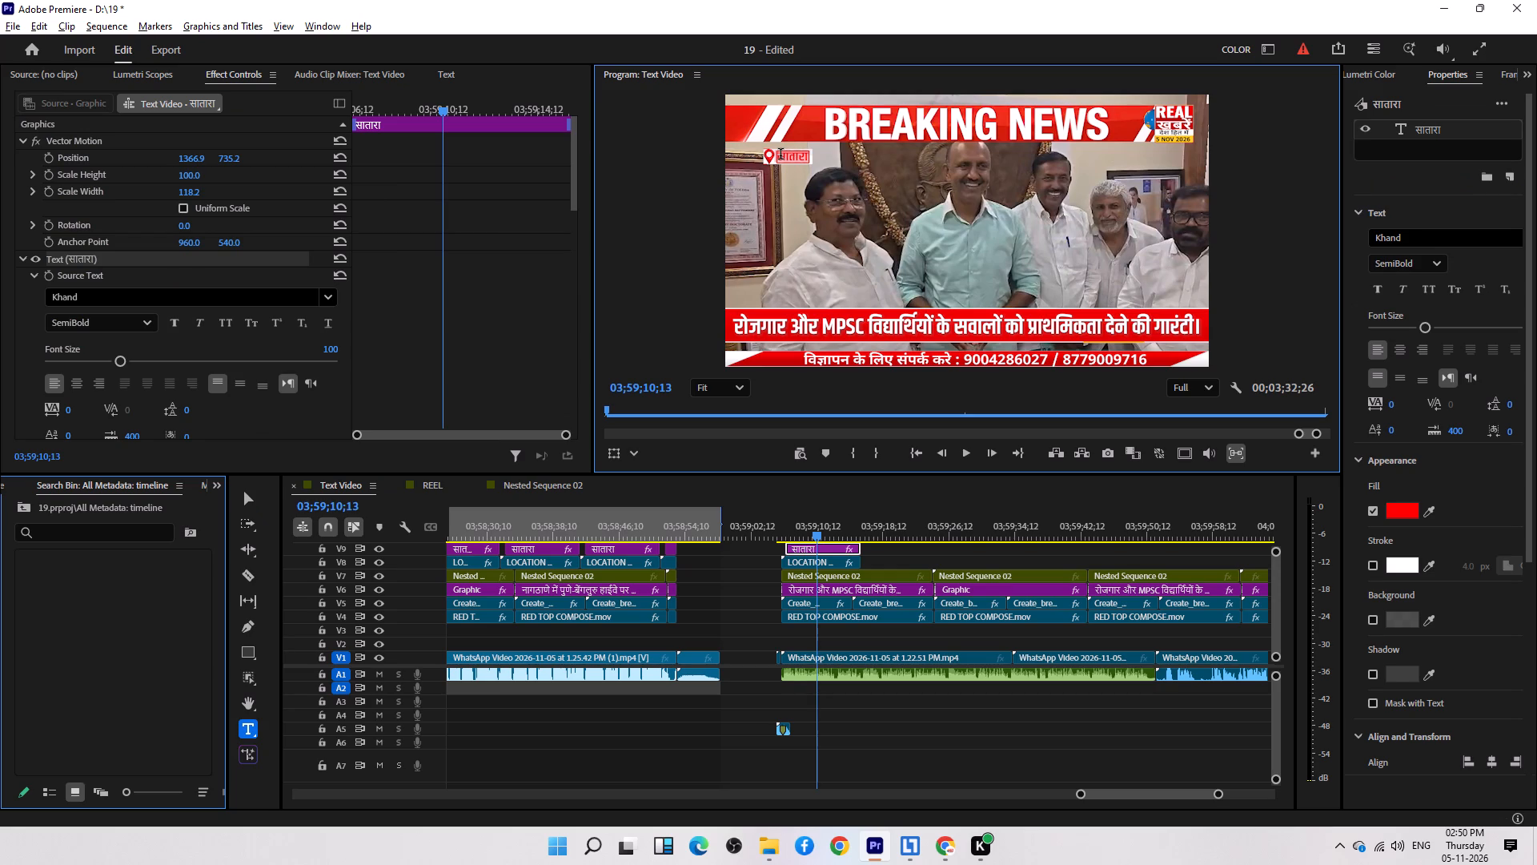
key(ctrl+v)
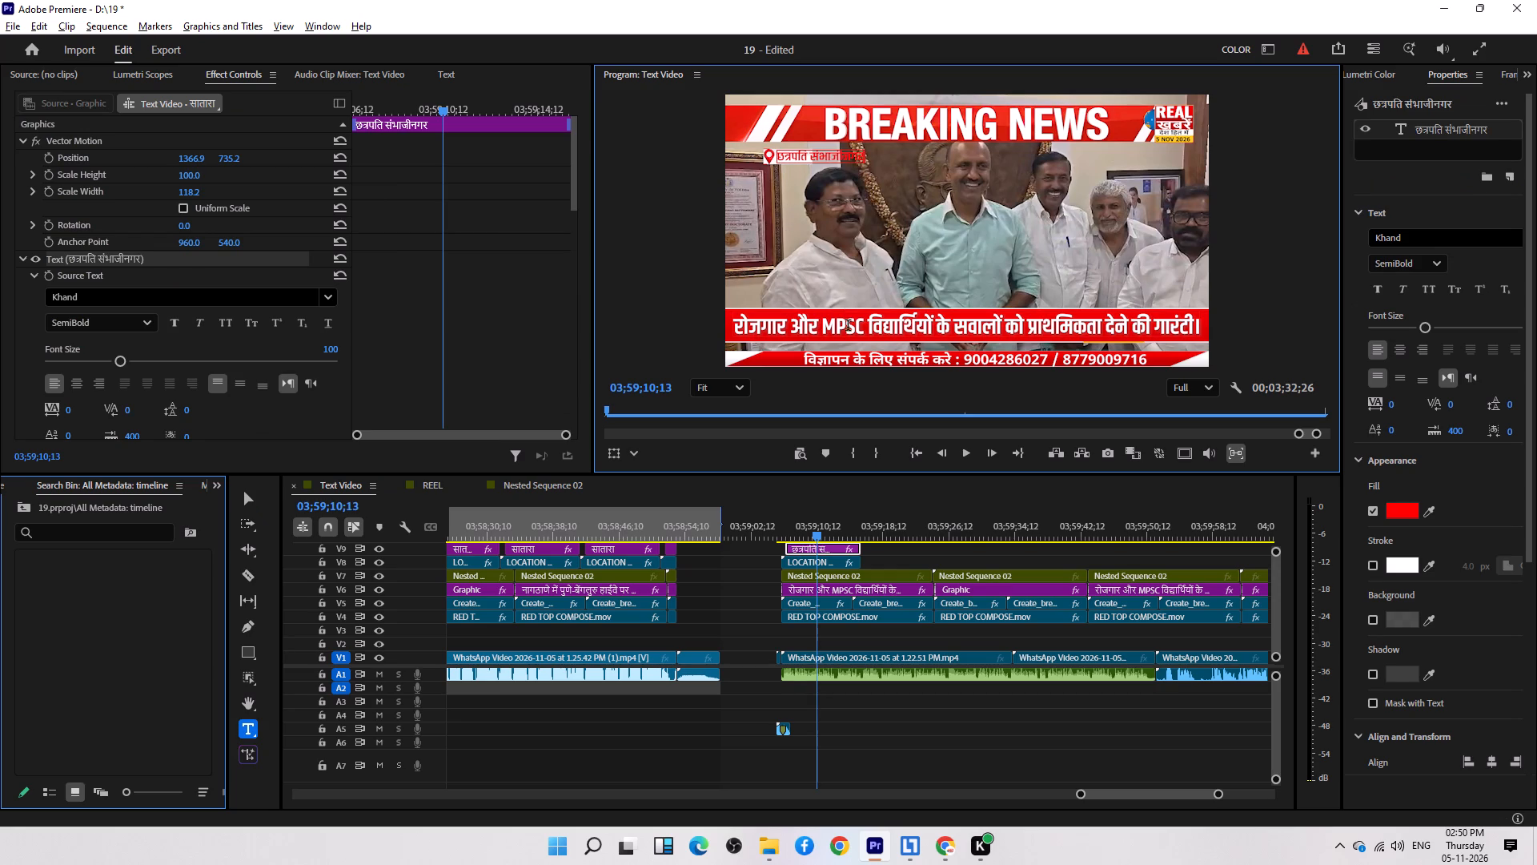
click(820, 564)
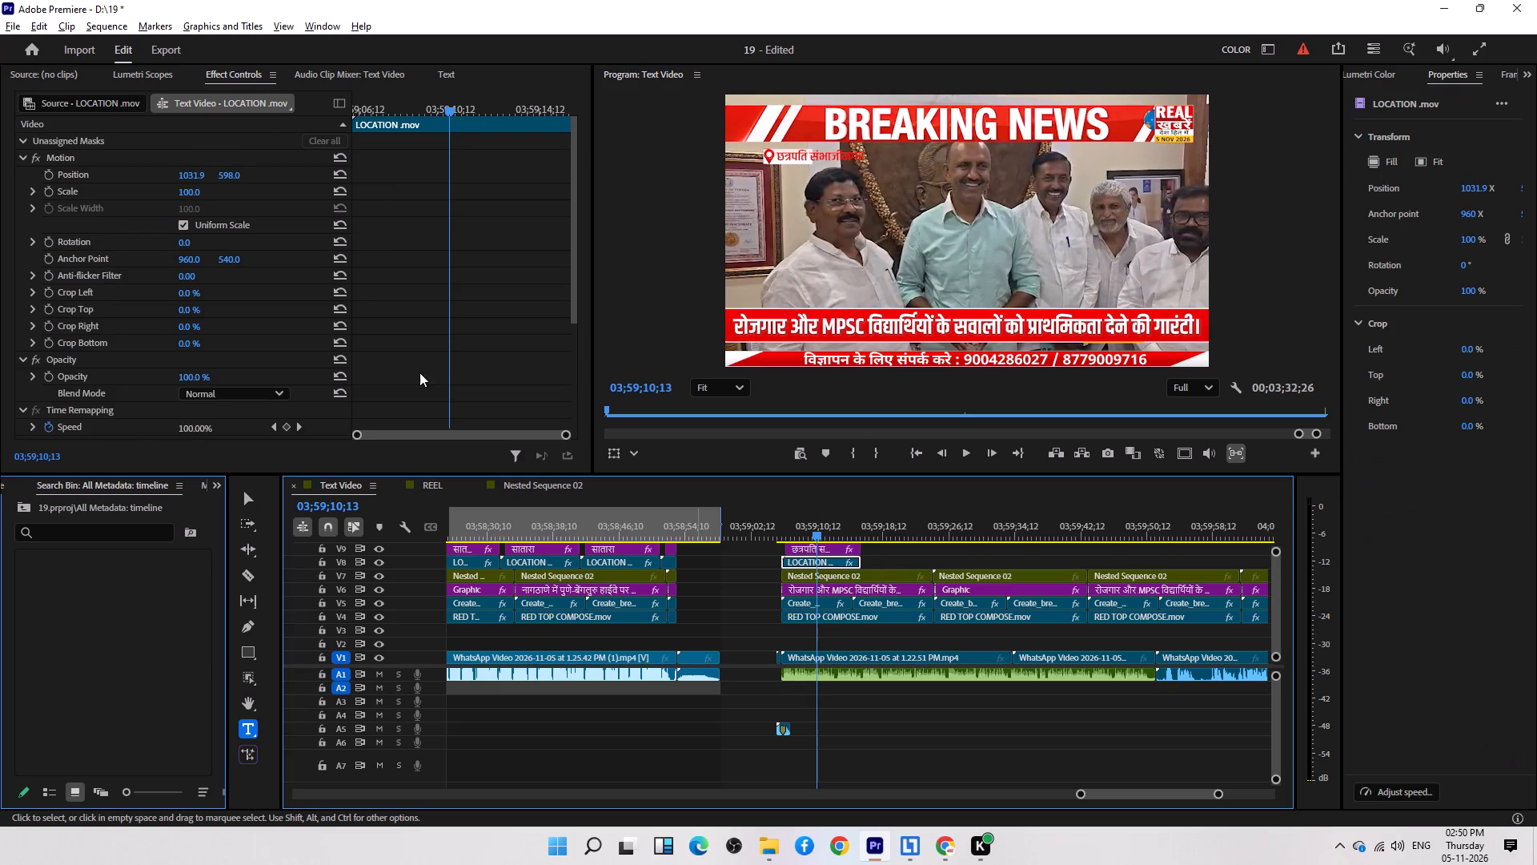
Shorten the new story's location text to "संभाजीनगर".
click(810, 159)
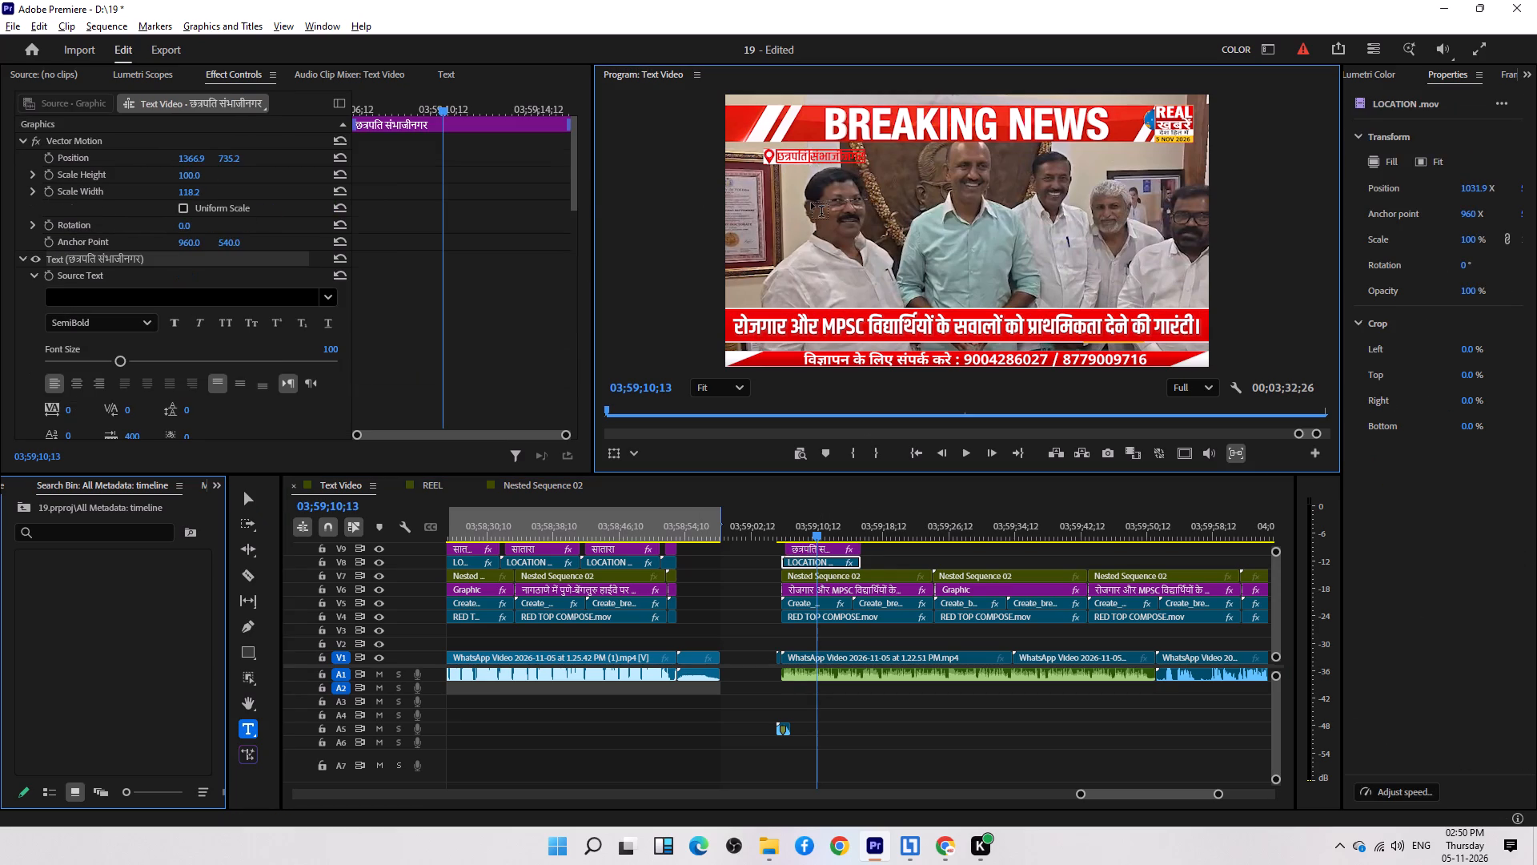
key(BackSpace)
key(BackSpace)
key(BackSpace)
key(BackSpace)
key(BackSpace)
key(BackSpace)
key(BackSpace)
key(BackSpace)
key(BackSpace)
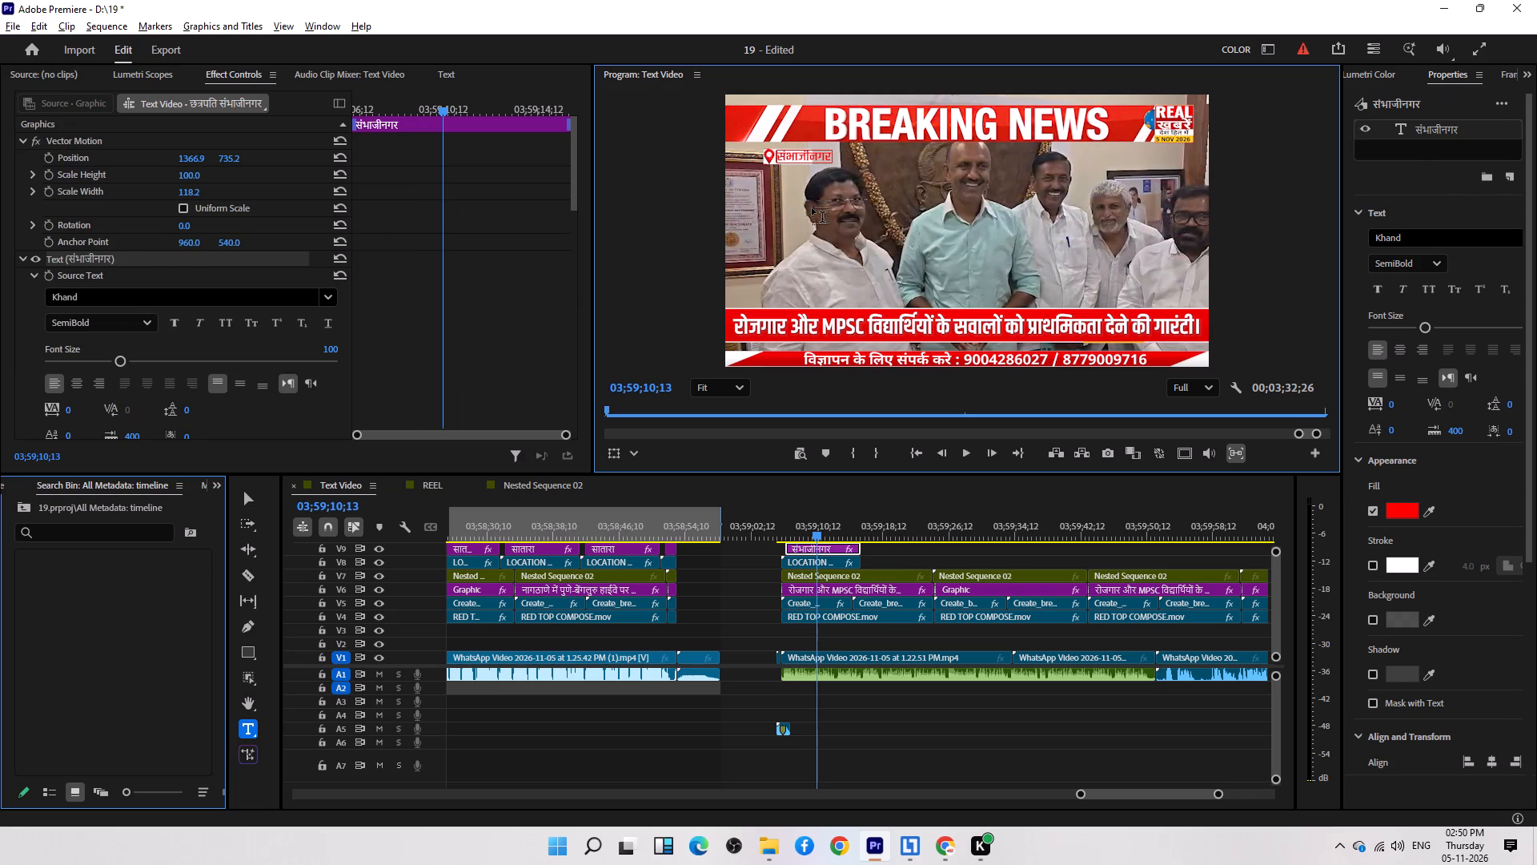
key(BackSpace)
Widen the LOCATION.mov background behind the location text by adjusting its right crop to about 80.4%.
click(834, 568)
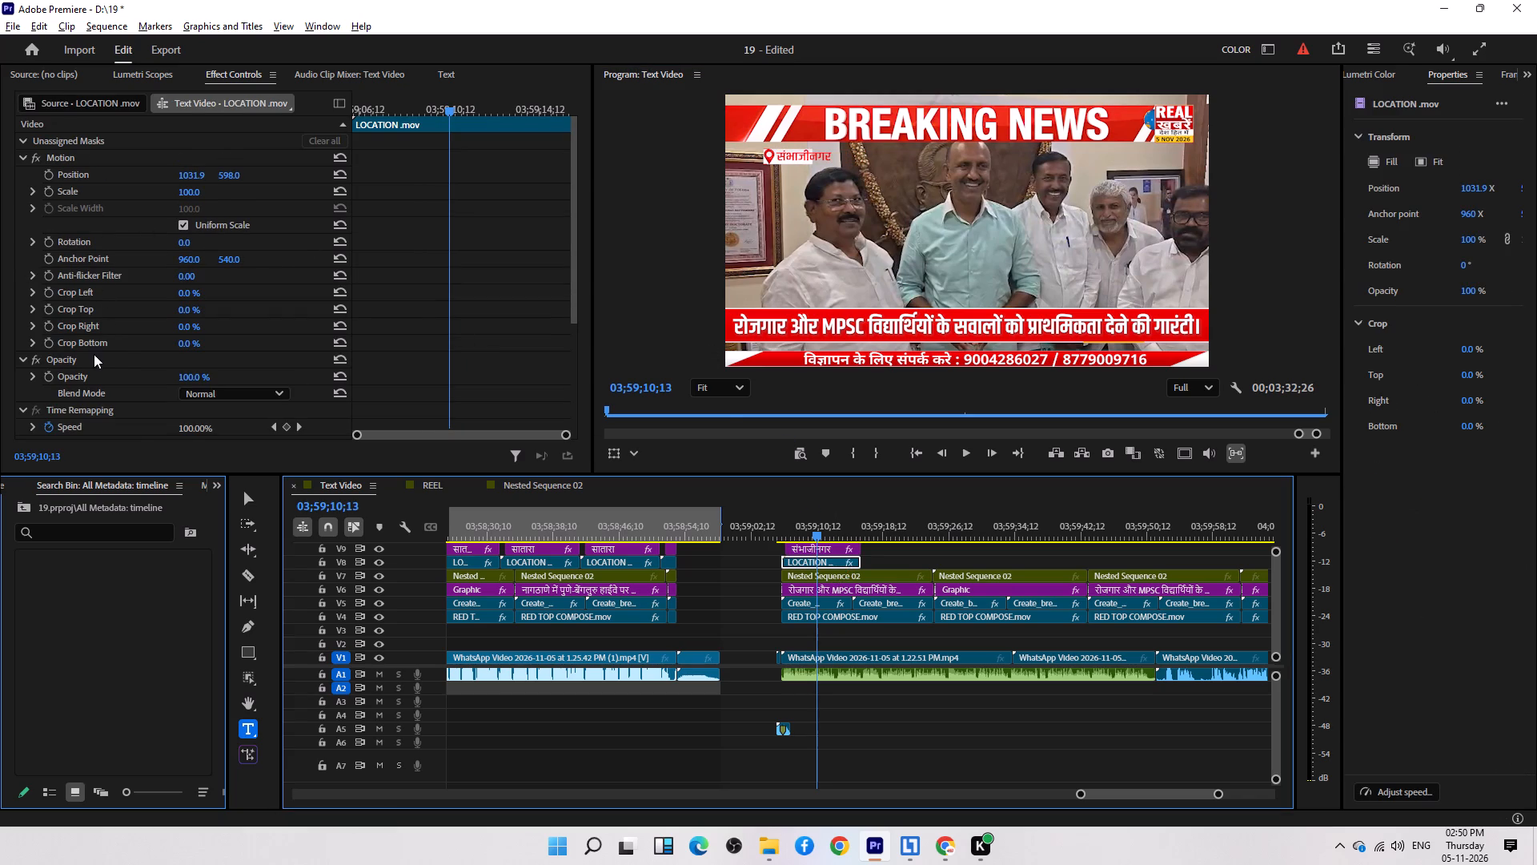
scroll(122, 373, down, 5)
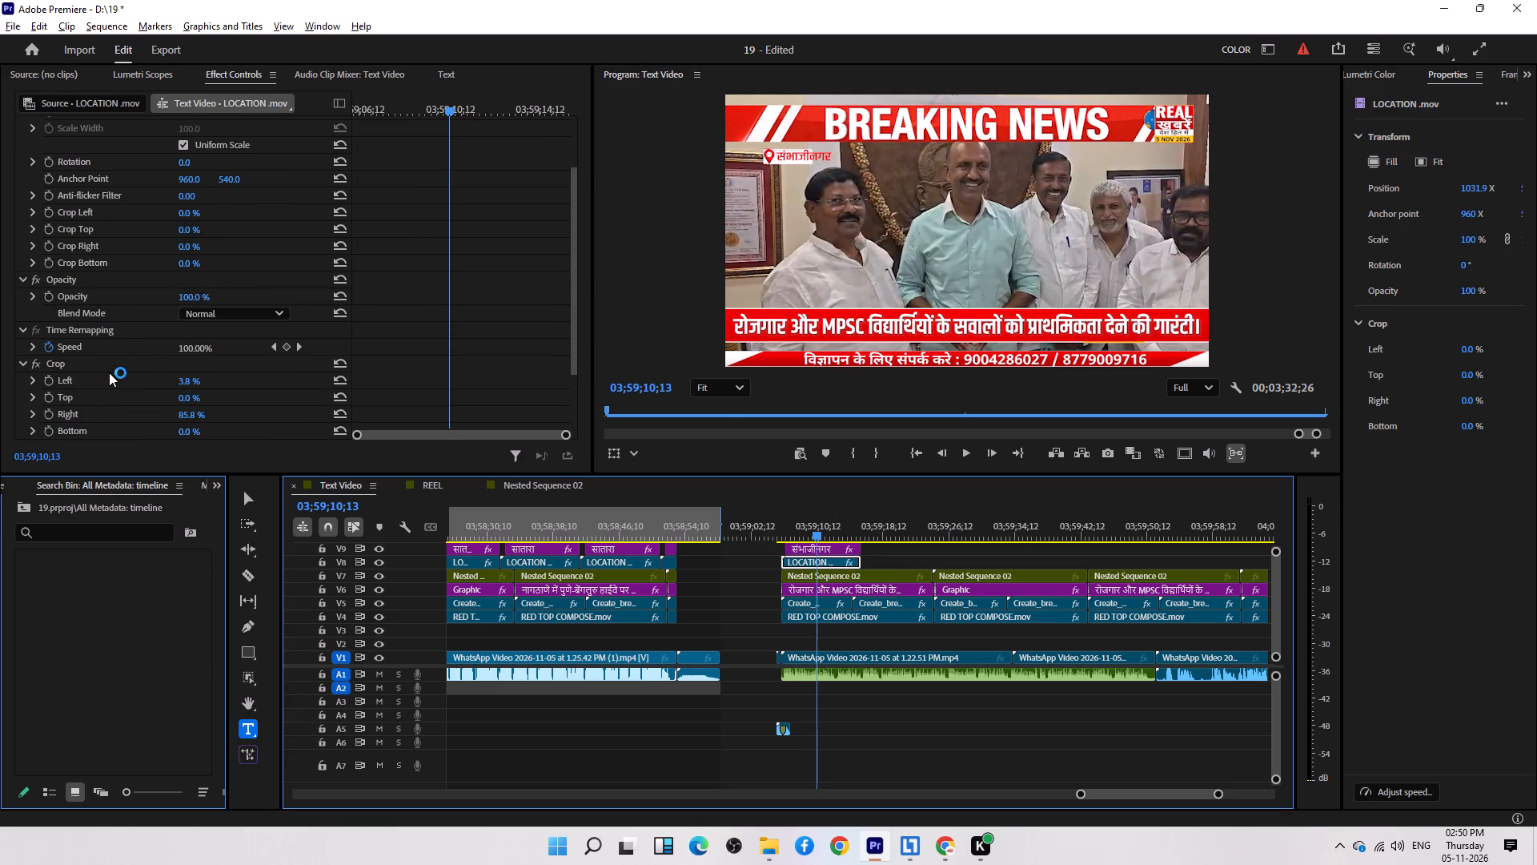
click(111, 362)
drag(811, 243, 832, 241)
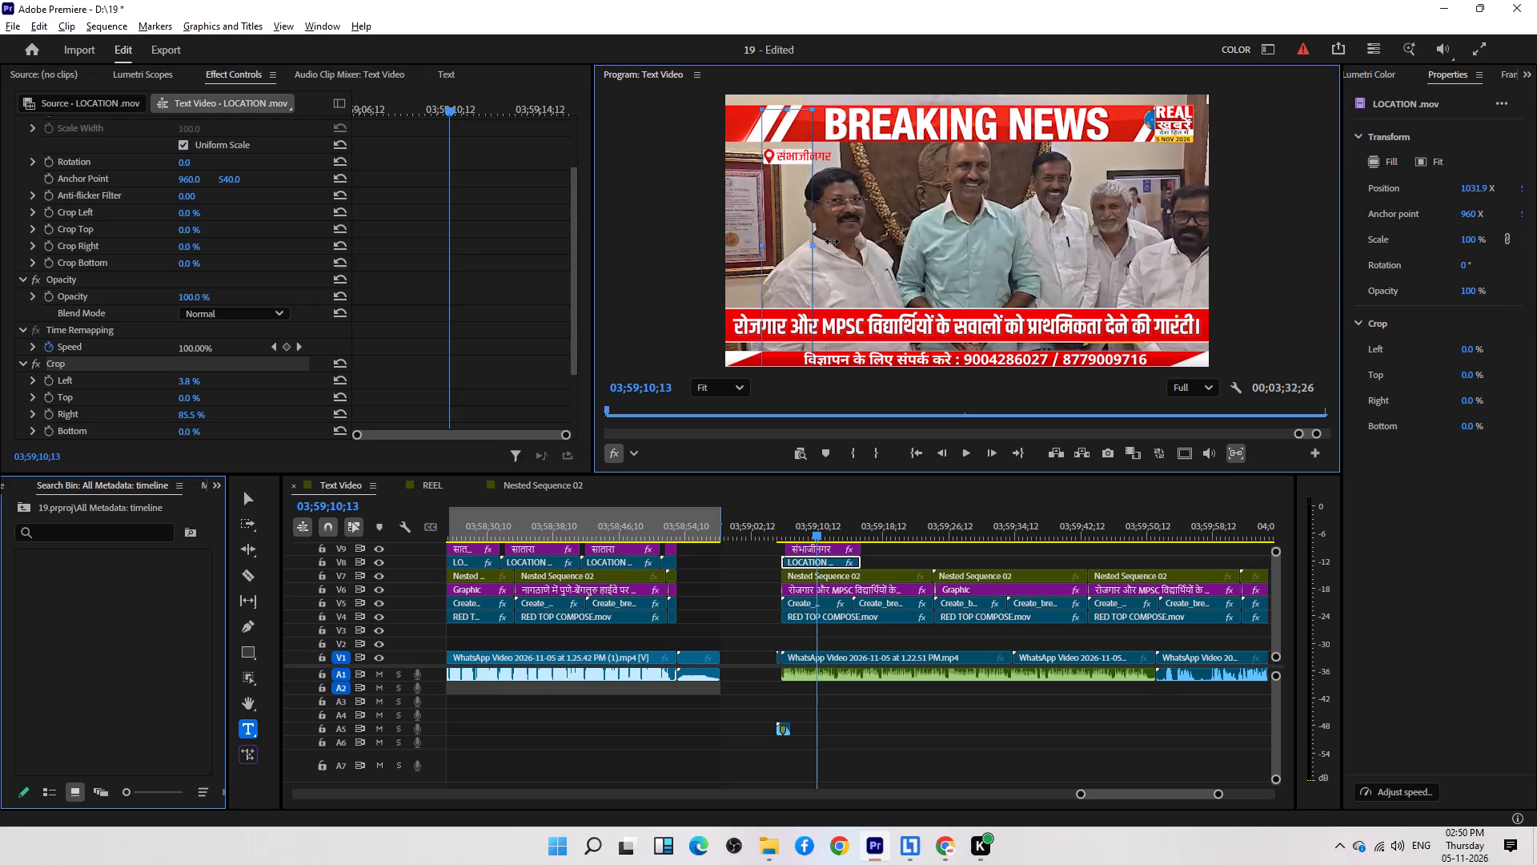
drag(832, 241, 838, 242)
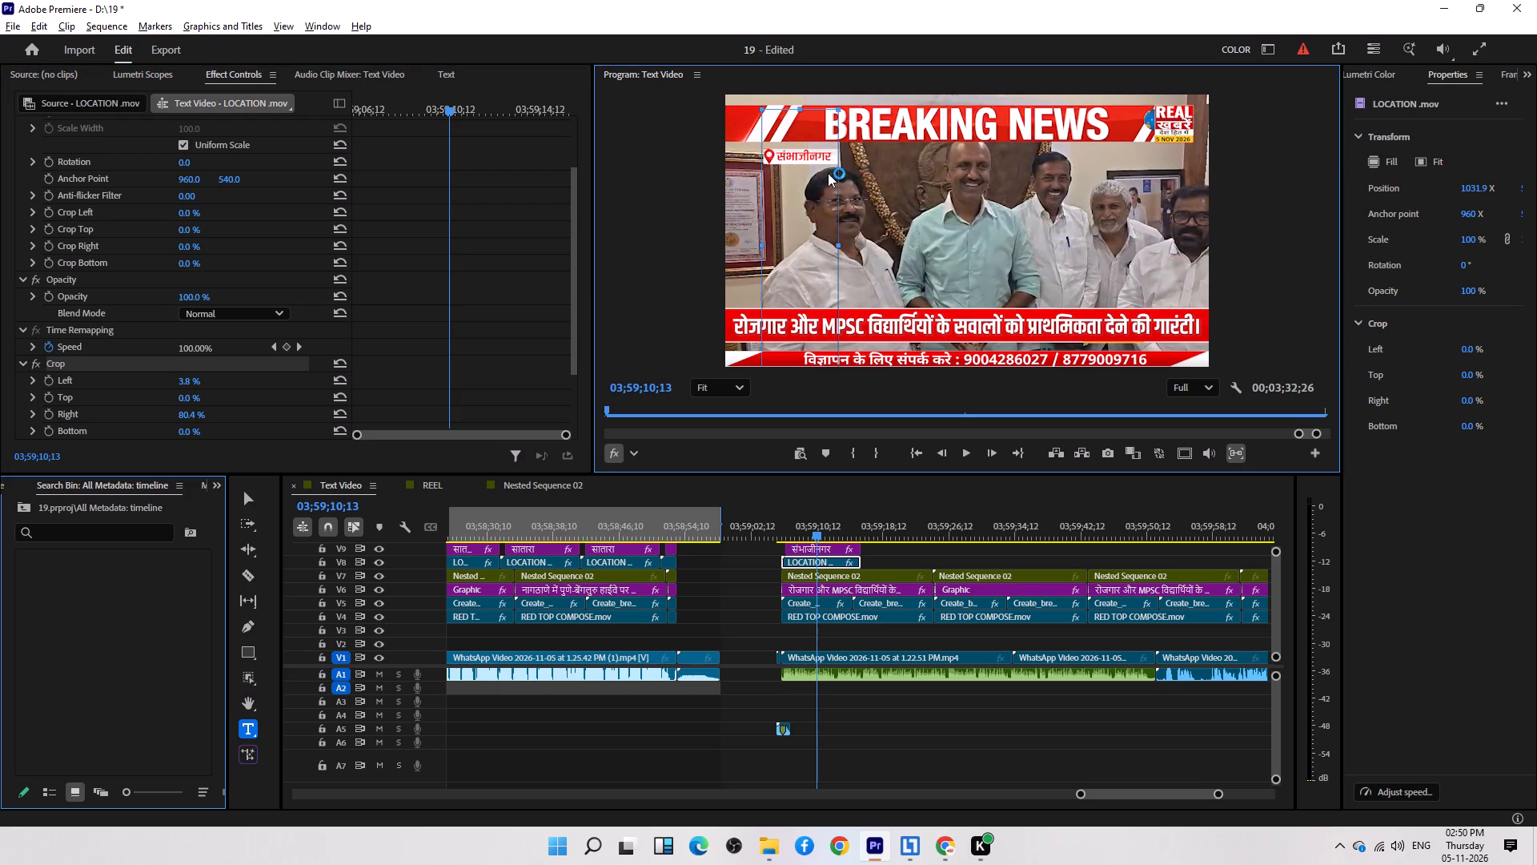
click(897, 558)
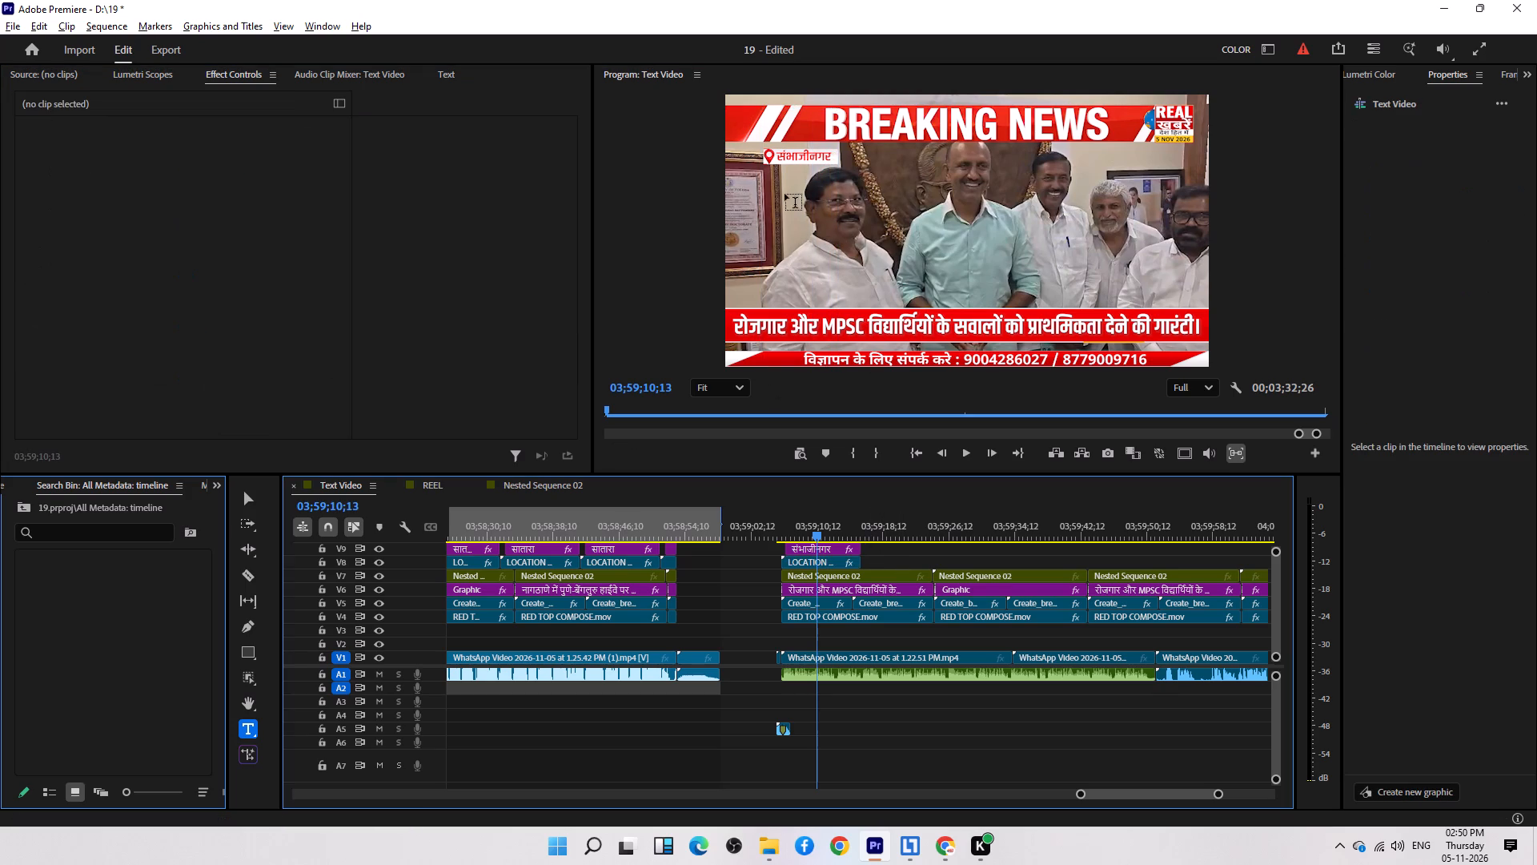
Add the prefix "CHH. " before "संभाजीनगर" in the new story's location text.
click(789, 159)
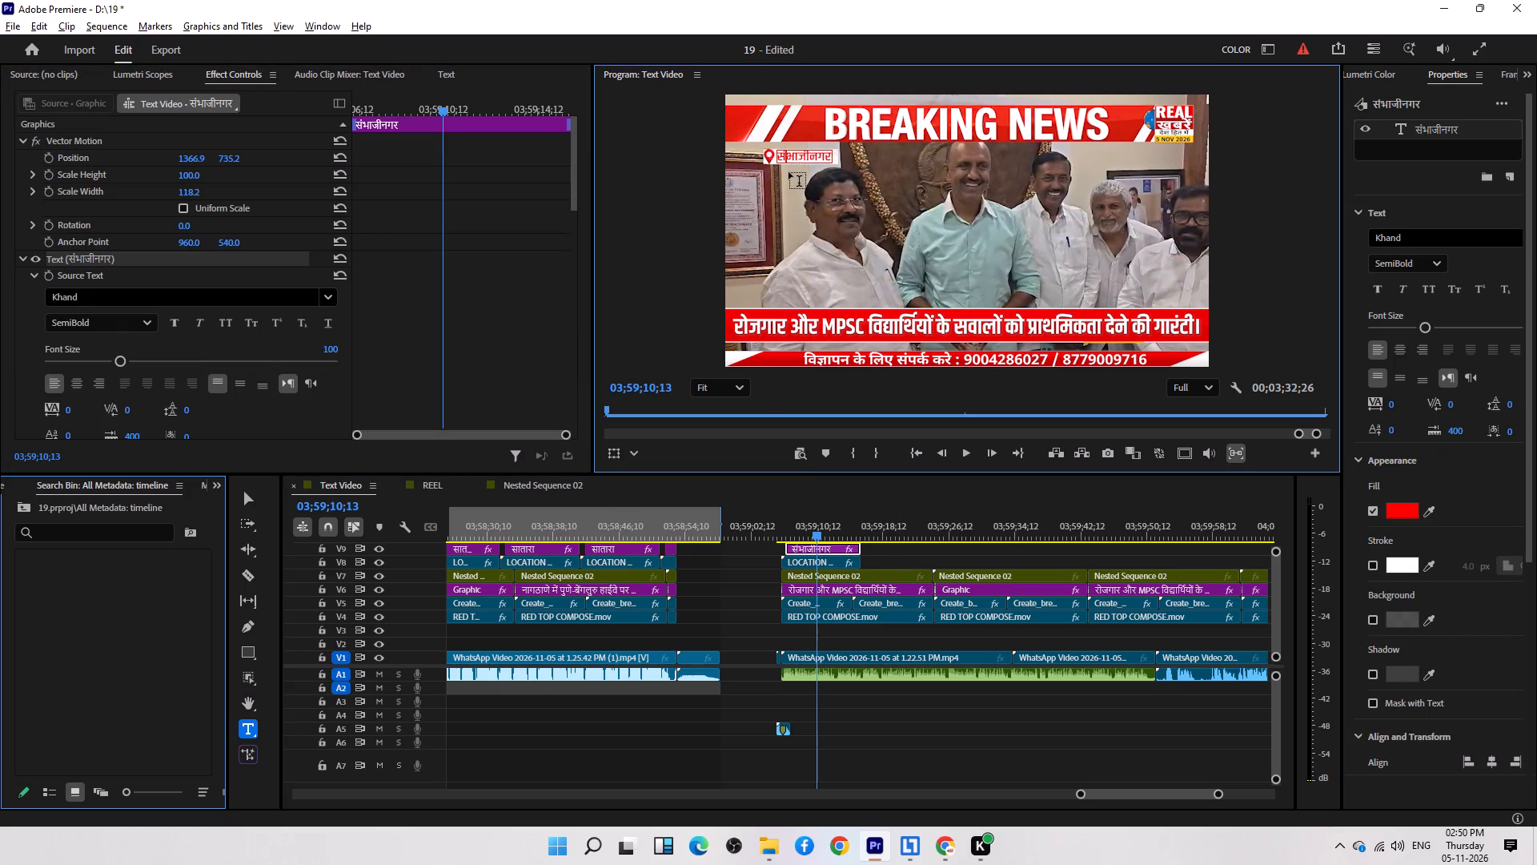
key(Left)
key(Left)
key(Left)
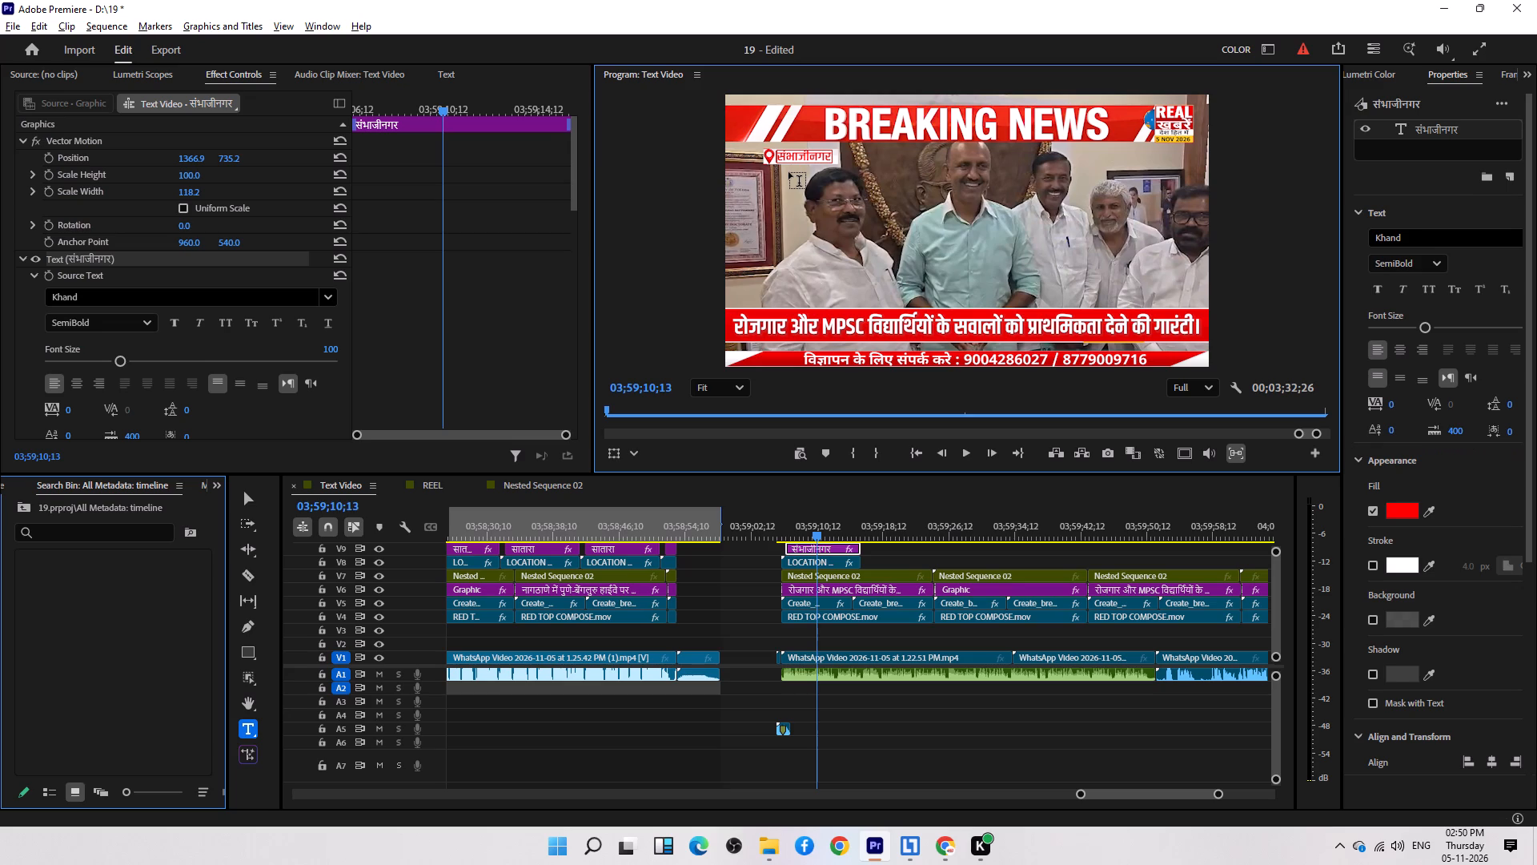
text(CHH)
key(space)
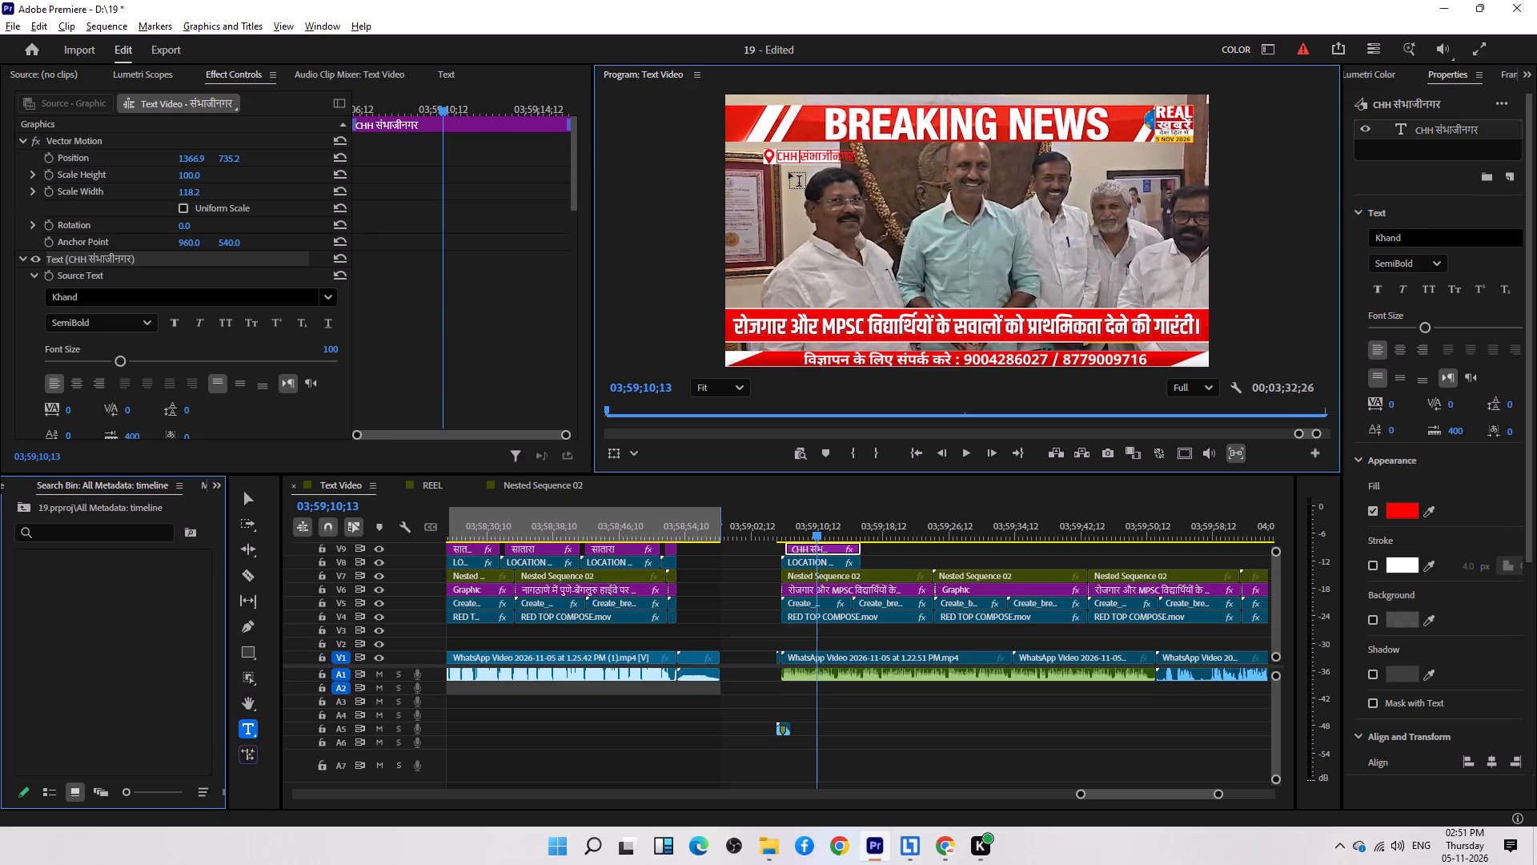
key(BackSpace)
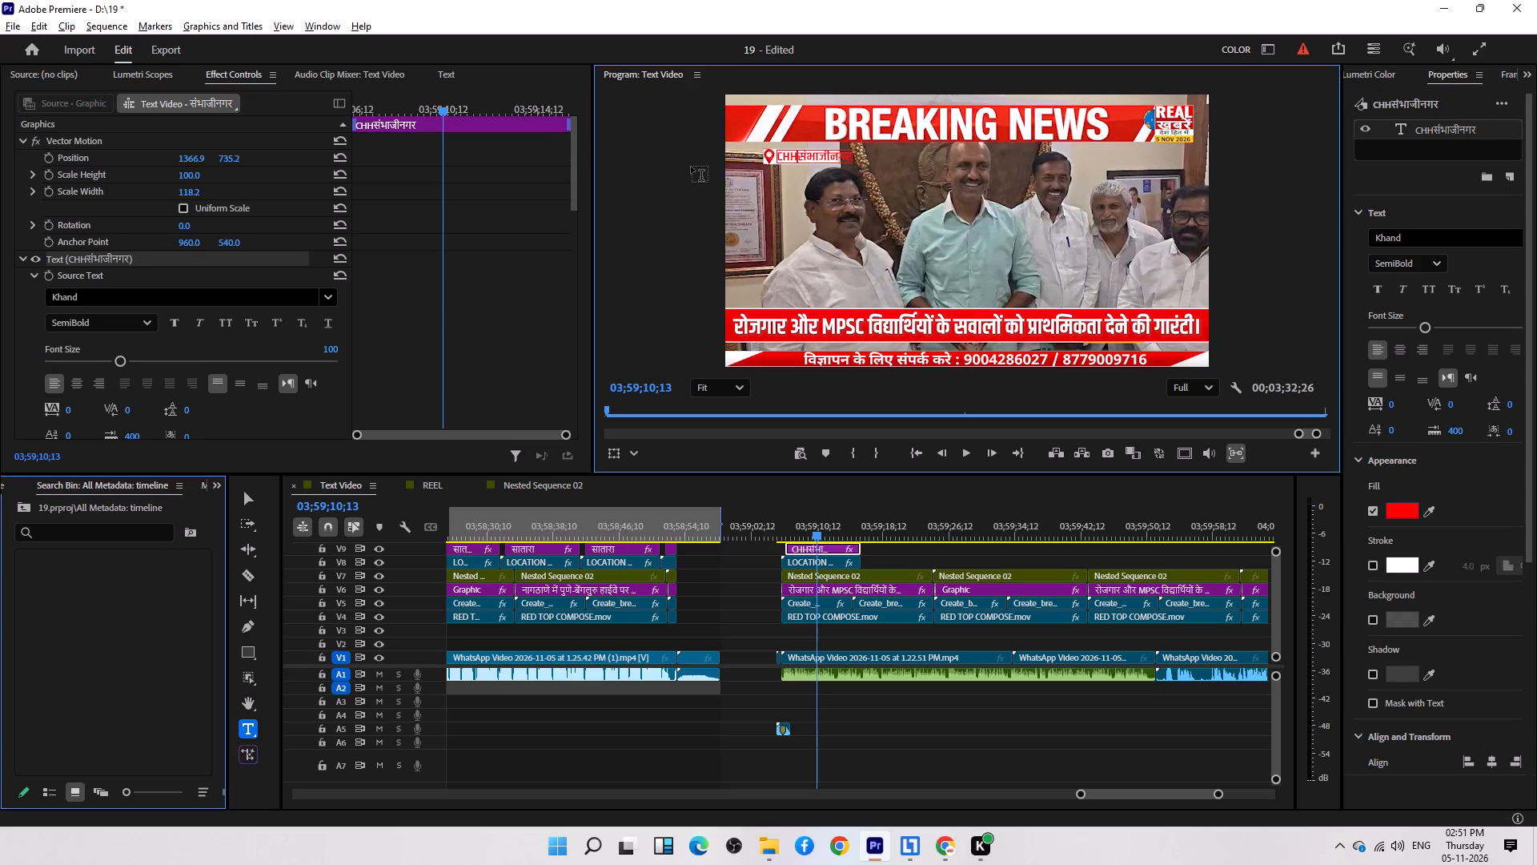
key(comma)
key(BackSpace)
key(period)
key(space)
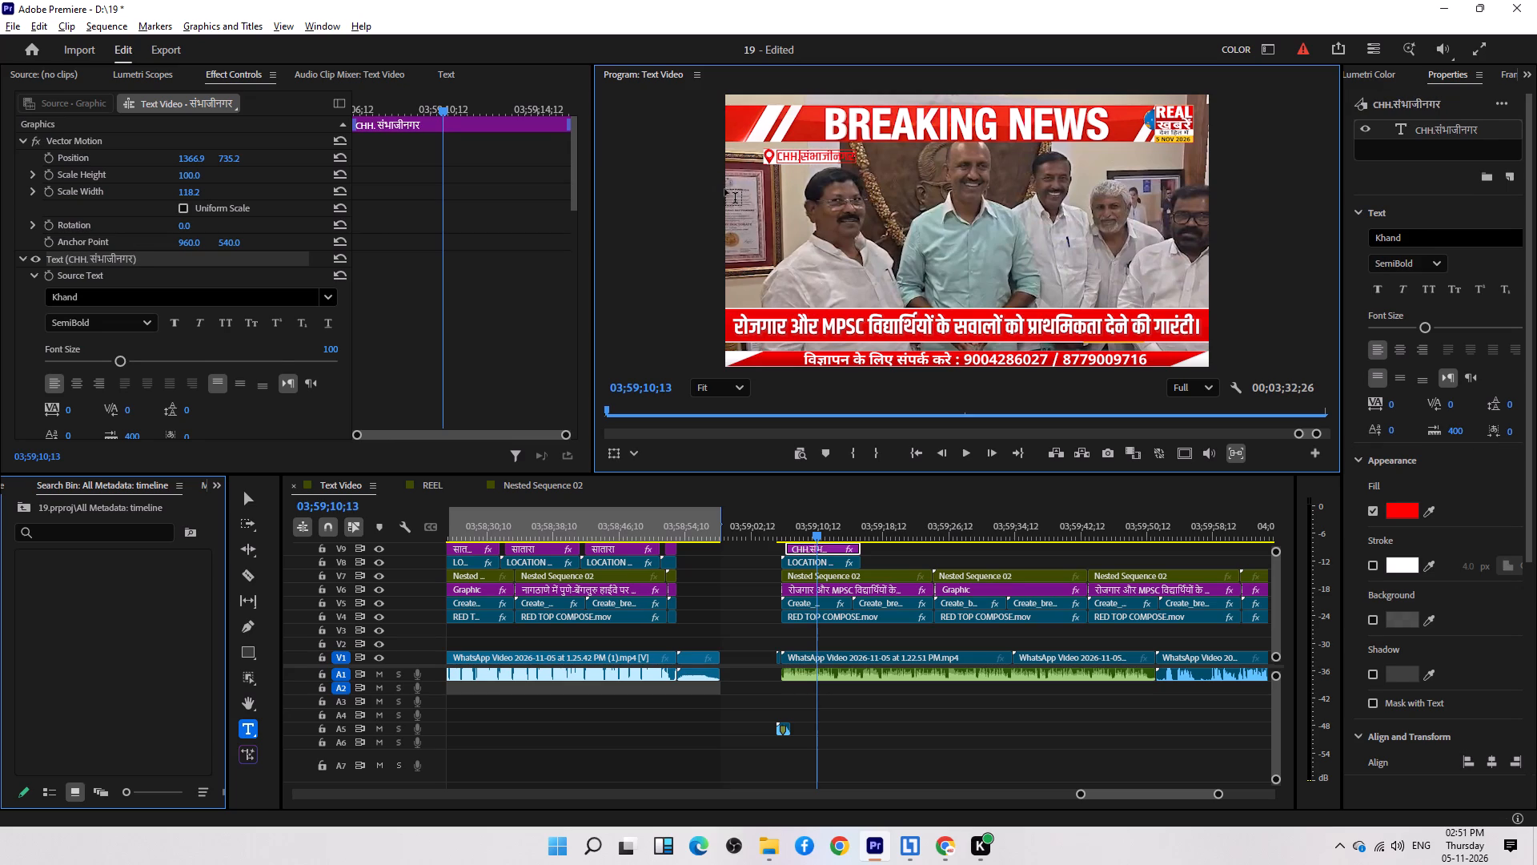
Reduce the right crop of the LOCATION.mov background behind the location text to about 71.6%.
click(830, 559)
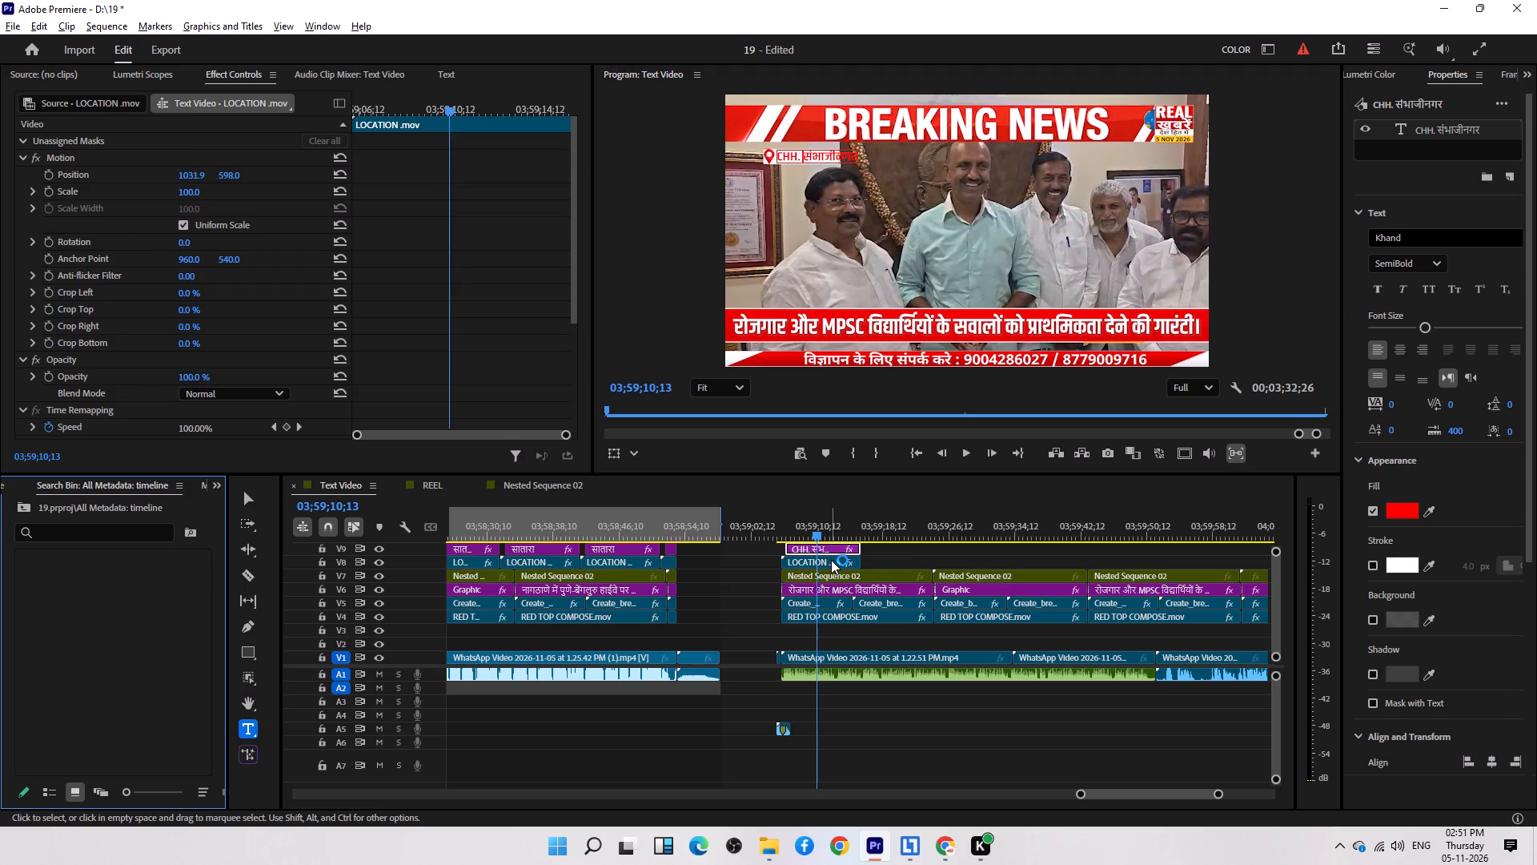
scroll(96, 424, down, 4)
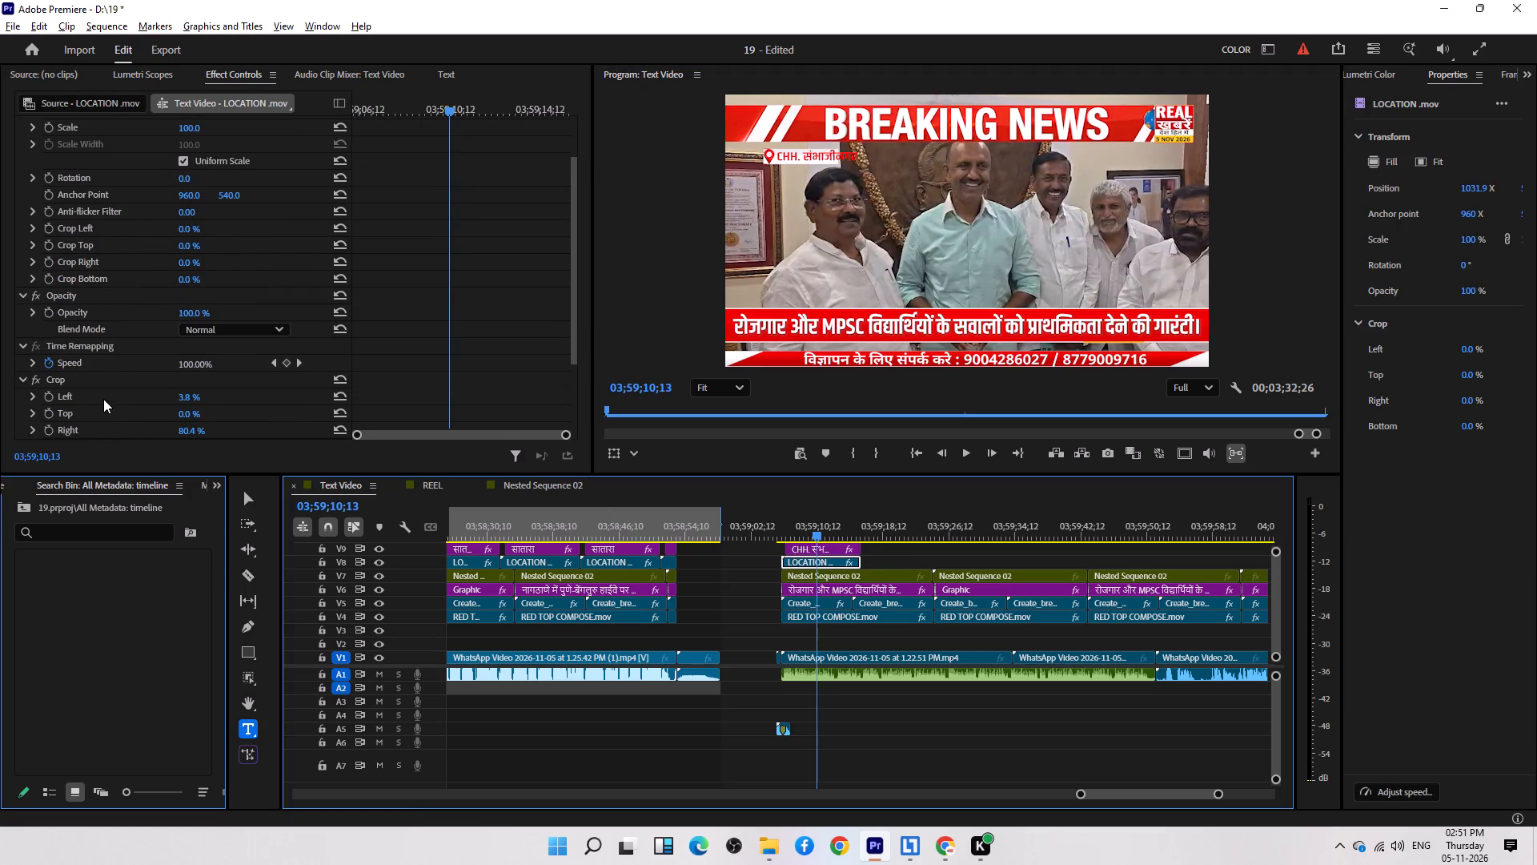
click(101, 382)
drag(839, 245, 874, 251)
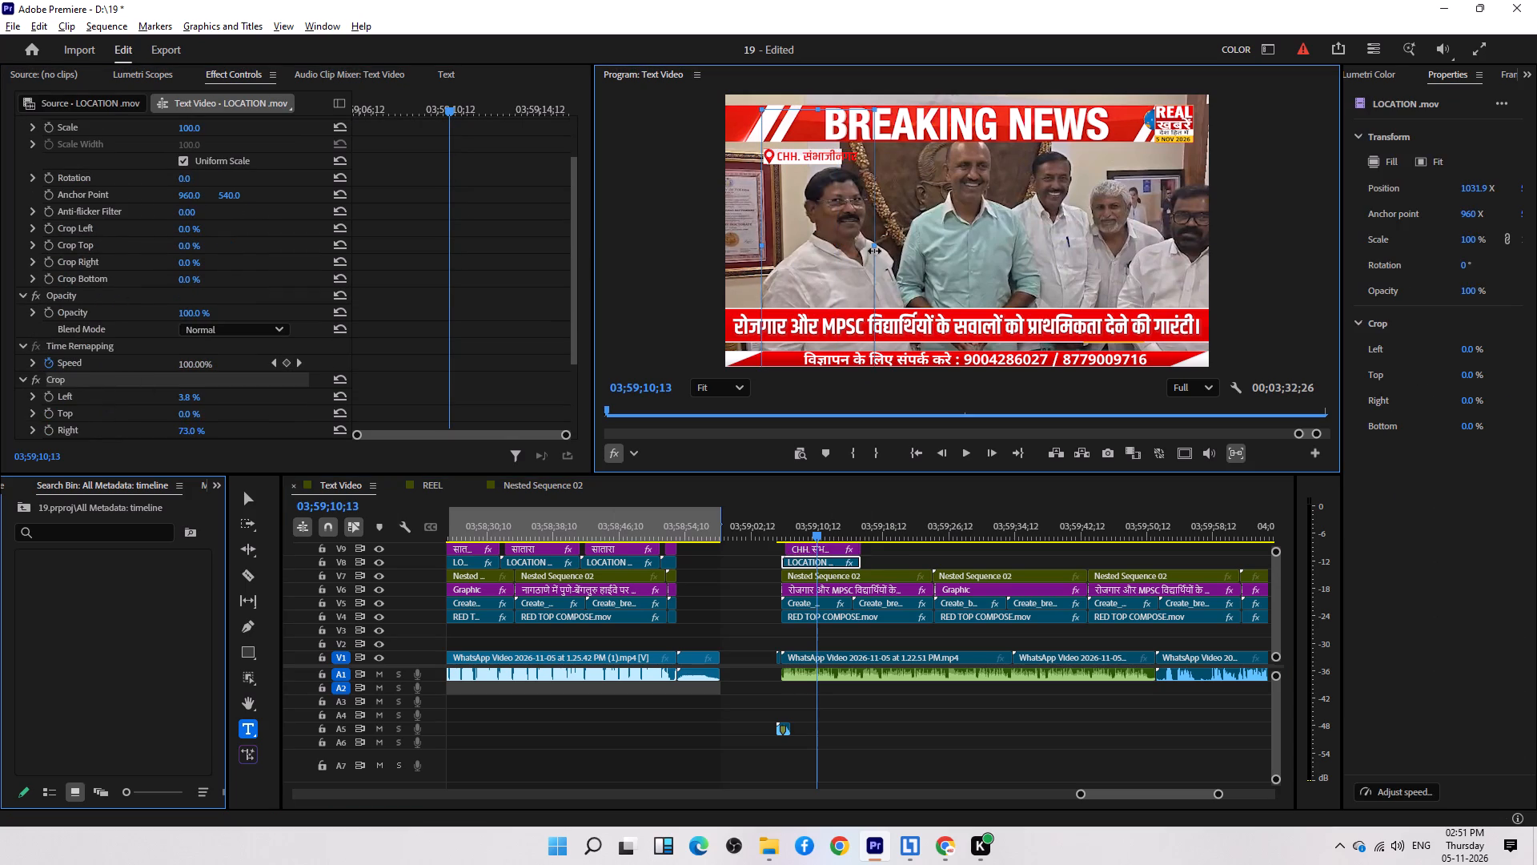
drag(874, 251, 881, 251)
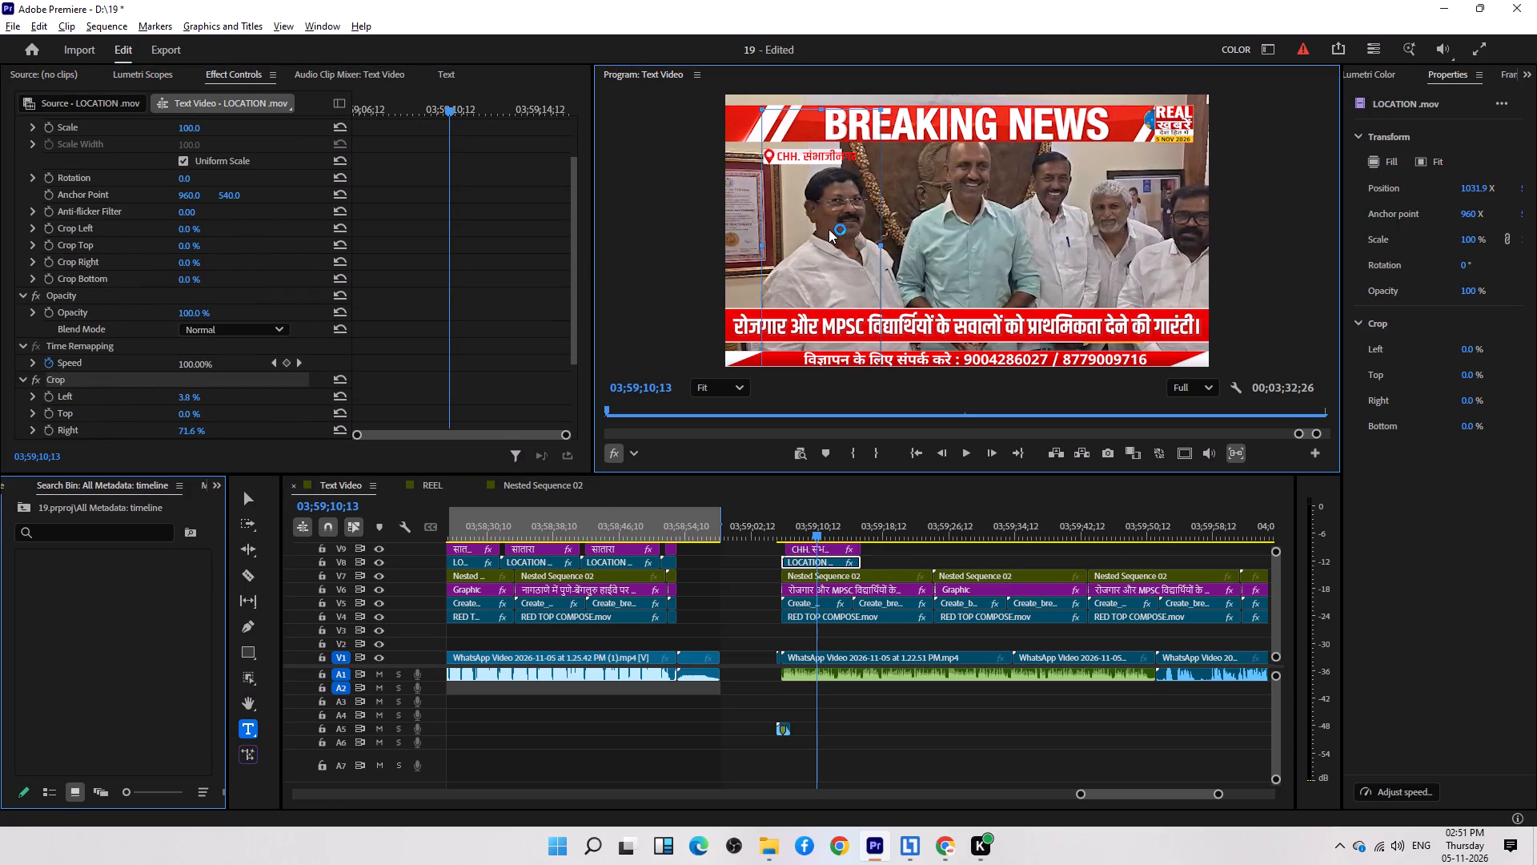
Narrow the "CHH. संभाजीनगर" text in an enlarged program view so that it fits inside its white background.
click(823, 549)
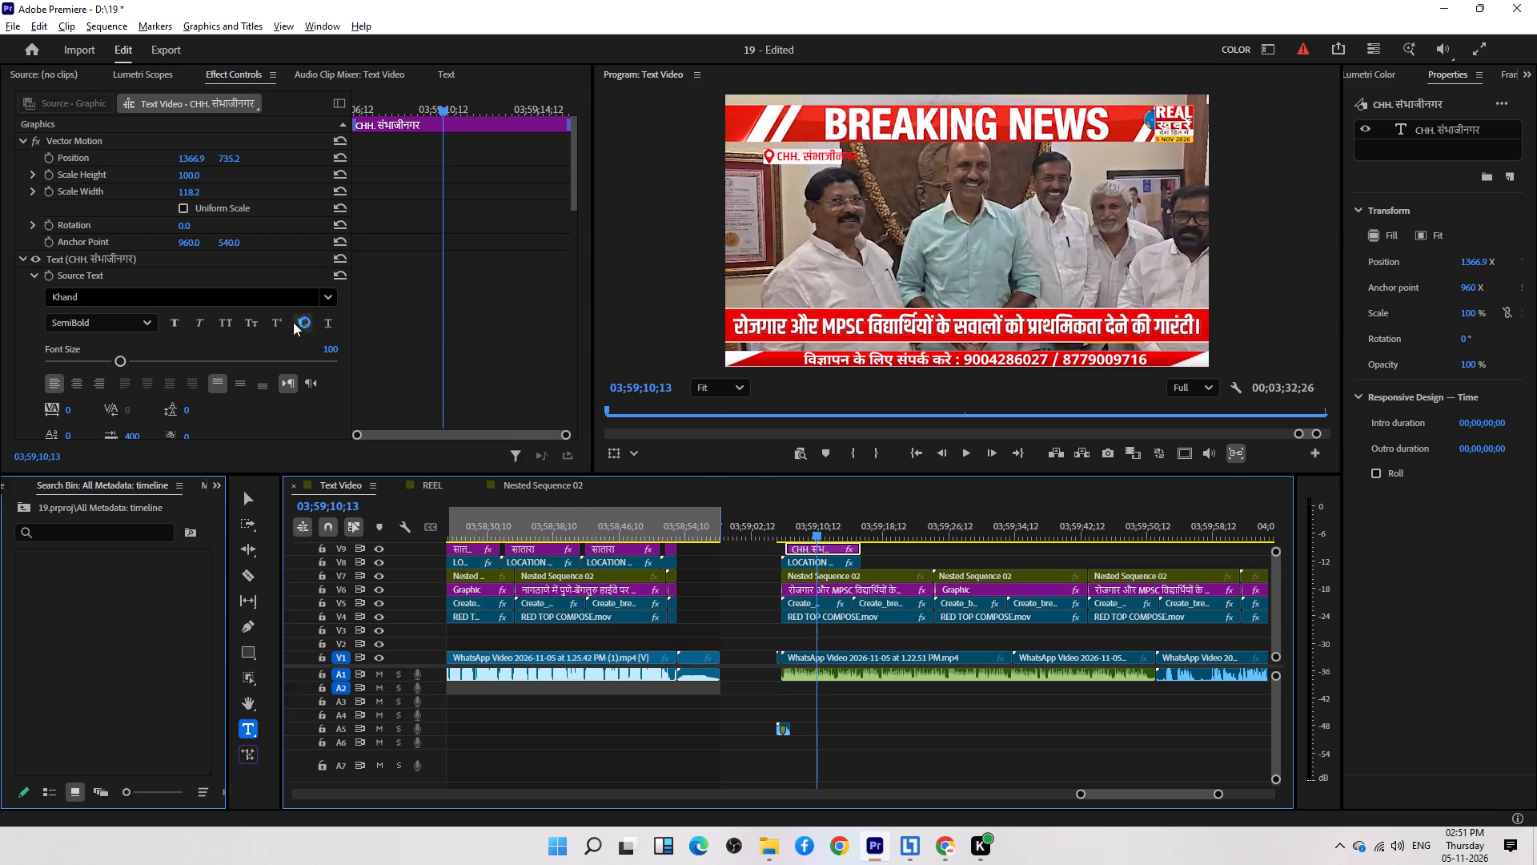
click(799, 159)
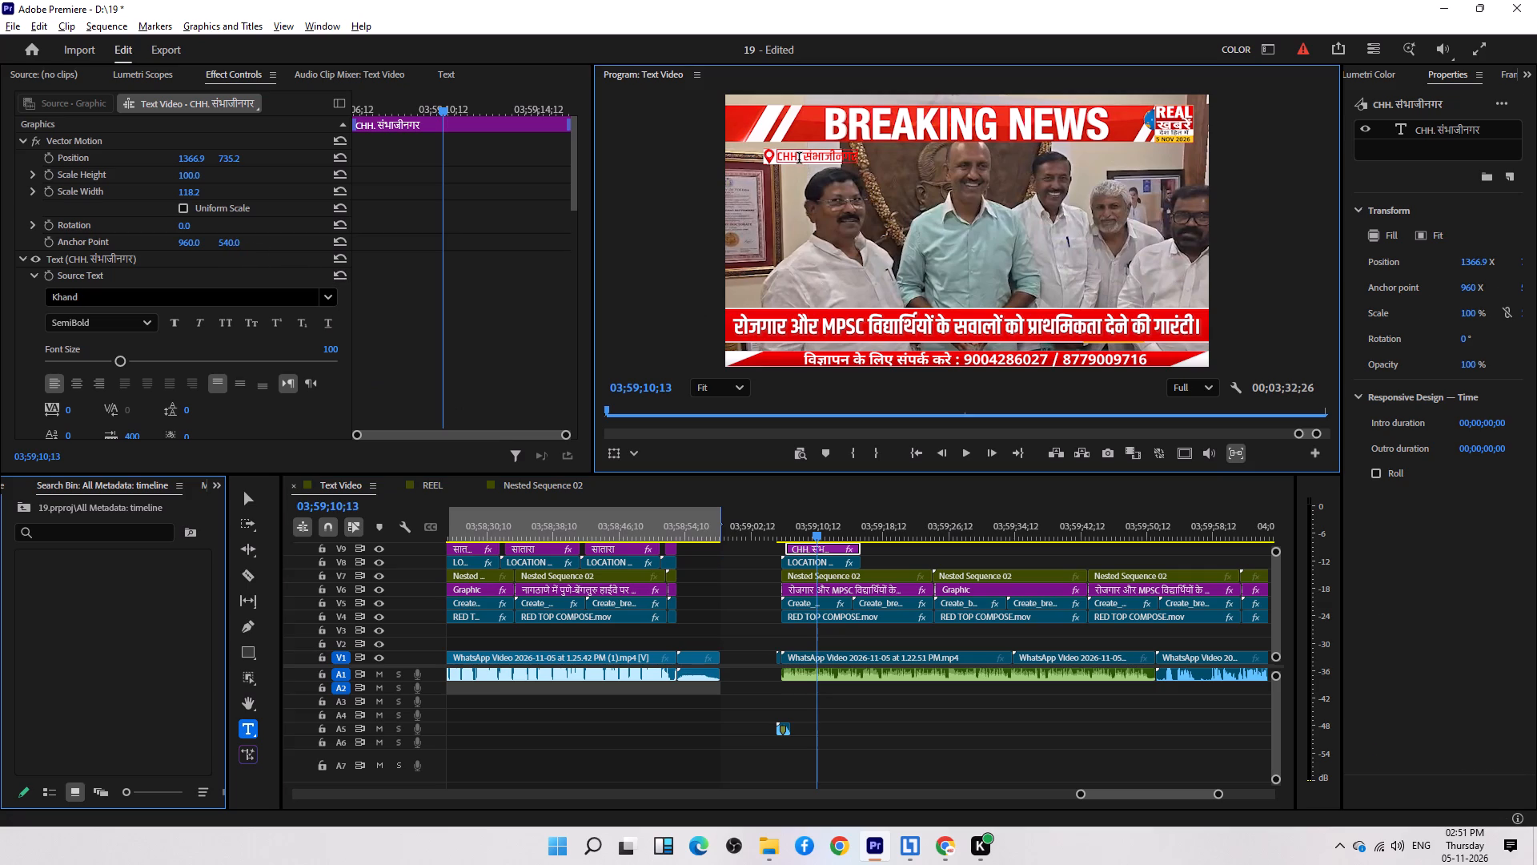
click(247, 494)
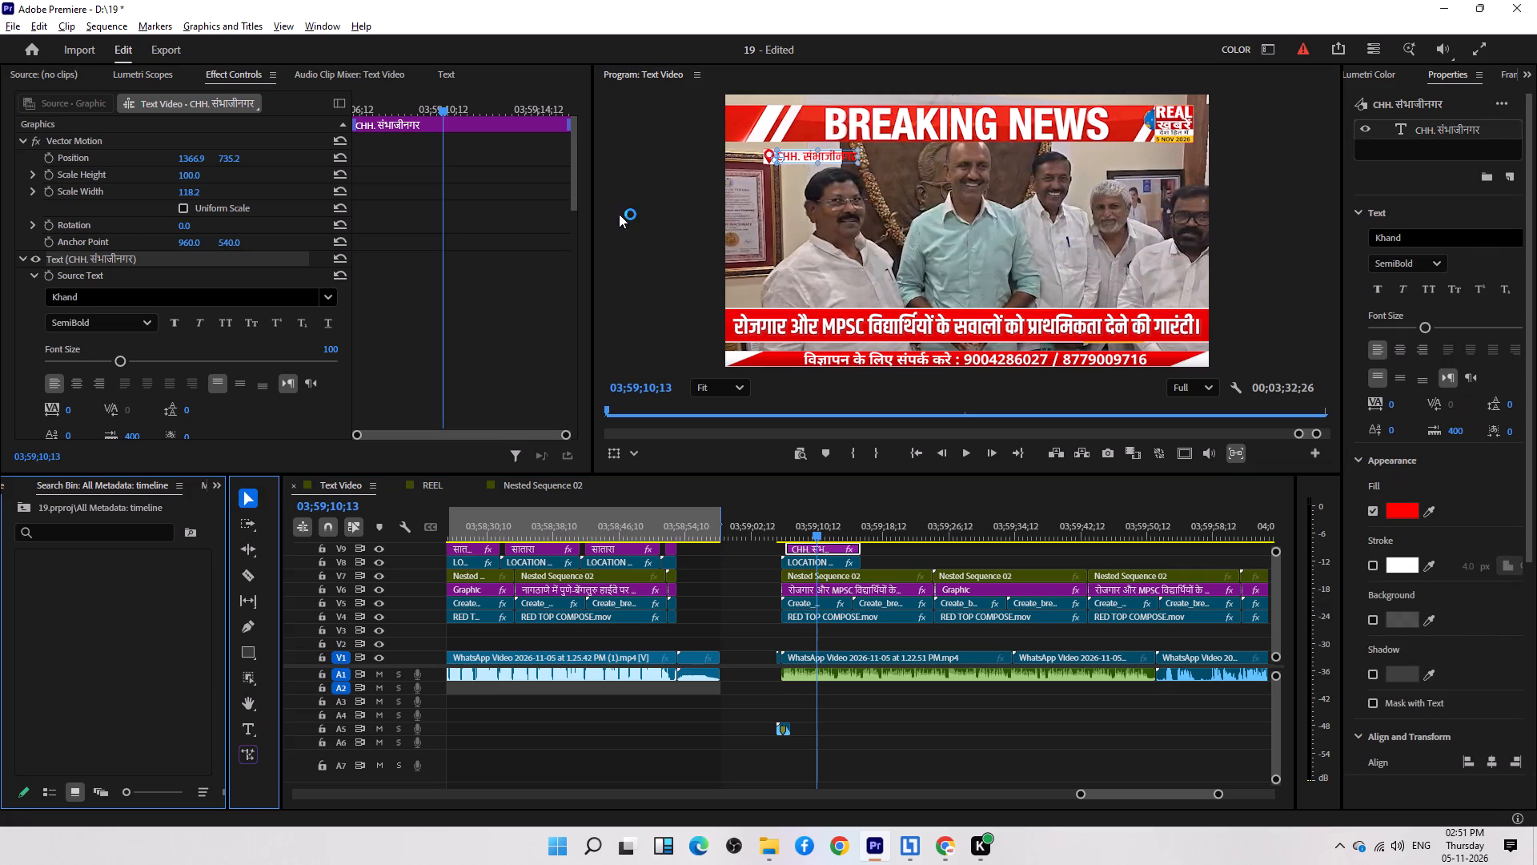
double_click(676, 74)
double_click(676, 74)
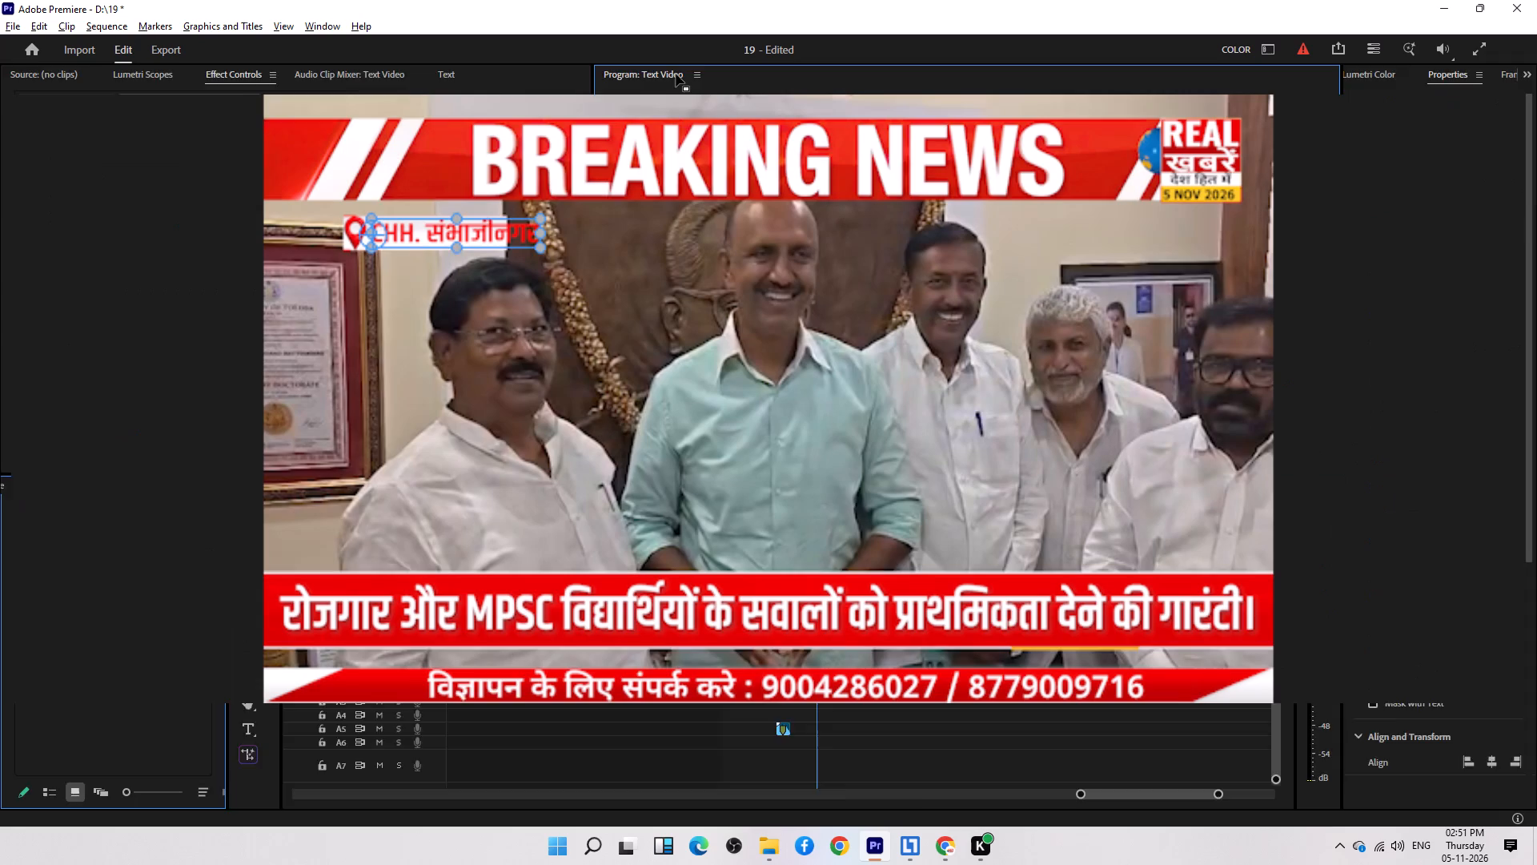
drag(529, 234, 511, 231)
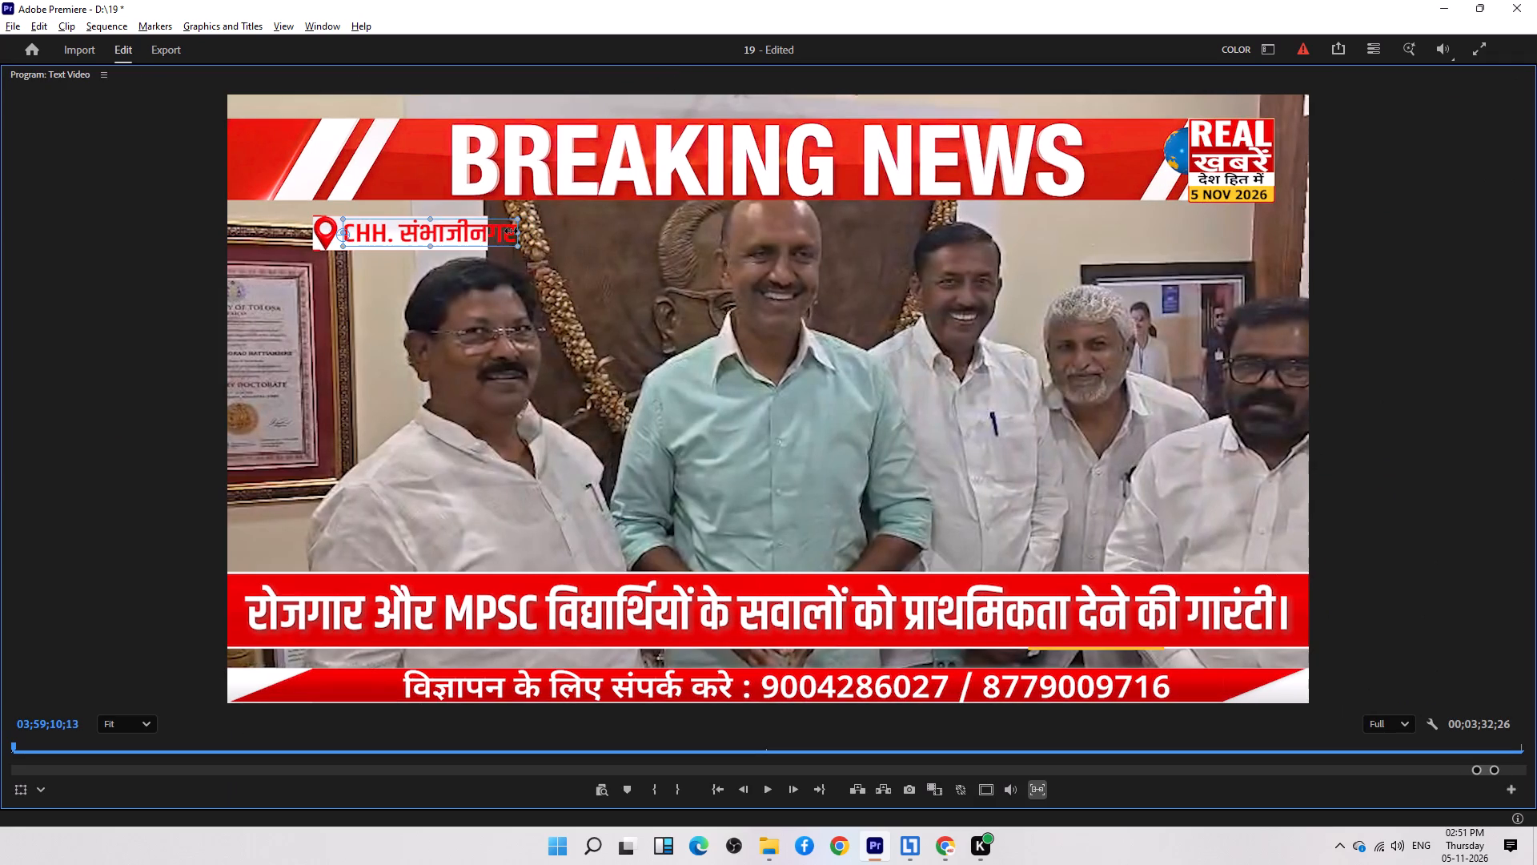
drag(511, 231, 483, 228)
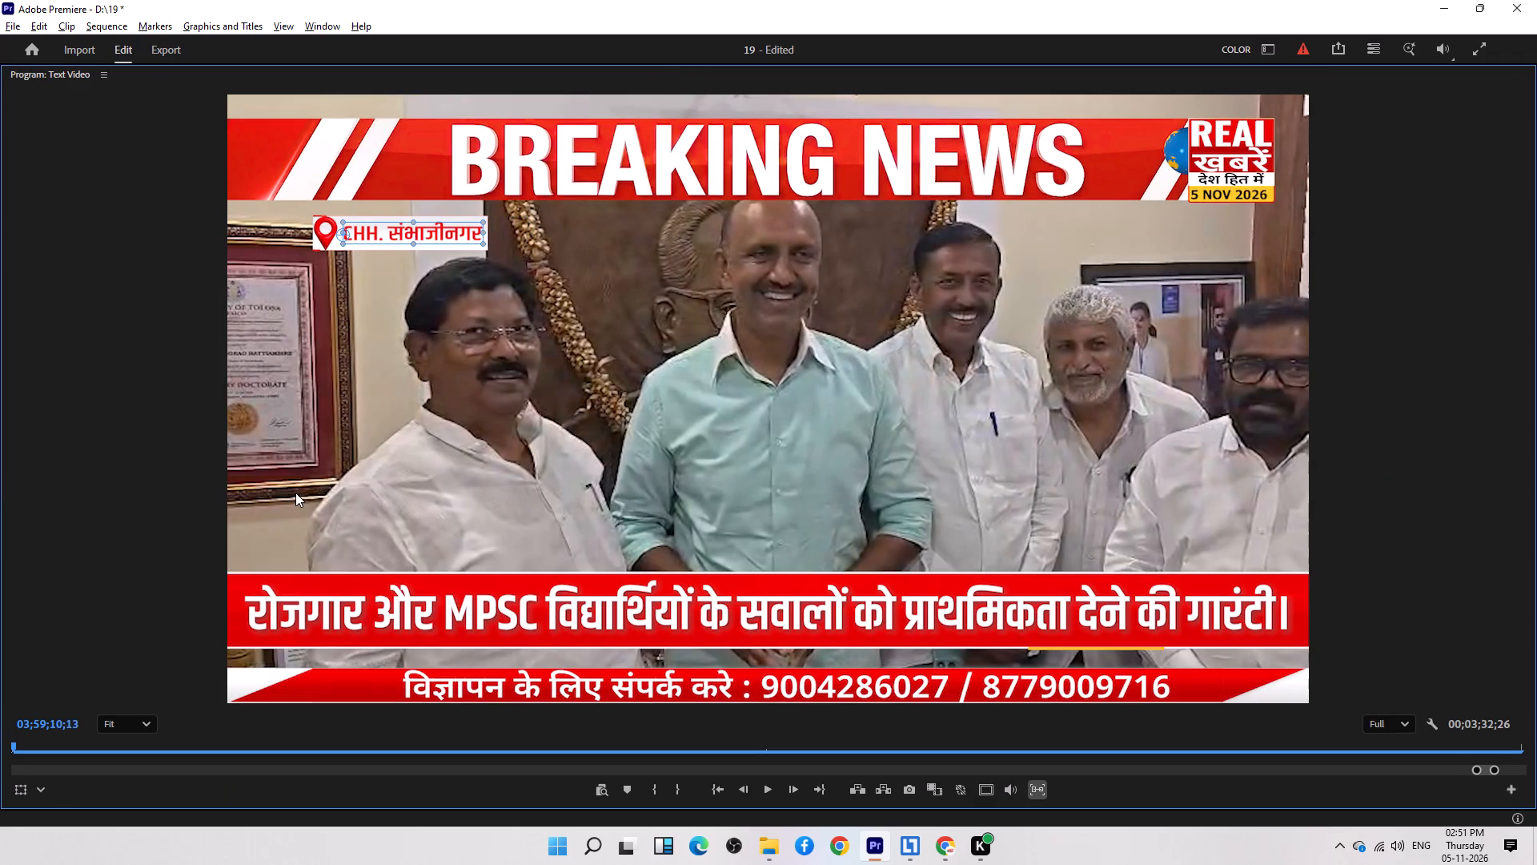
double_click(72, 70)
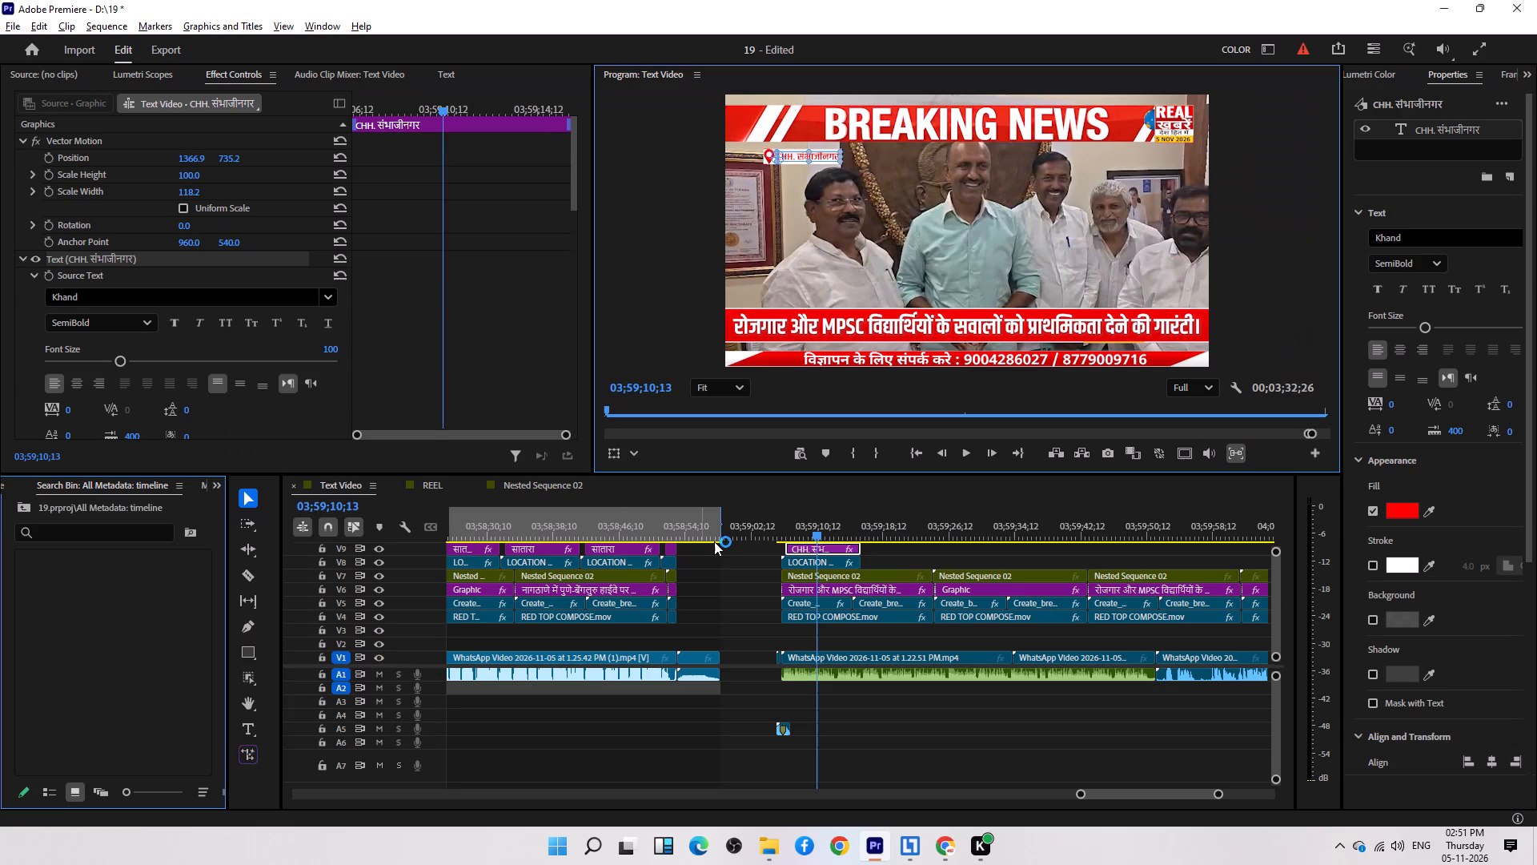
Copy the location text and LOCATION.mov clips and paste them back-to-back from the new story's start to about 04;05;24;22.
click(881, 731)
key(Up)
drag(883, 559, 825, 547)
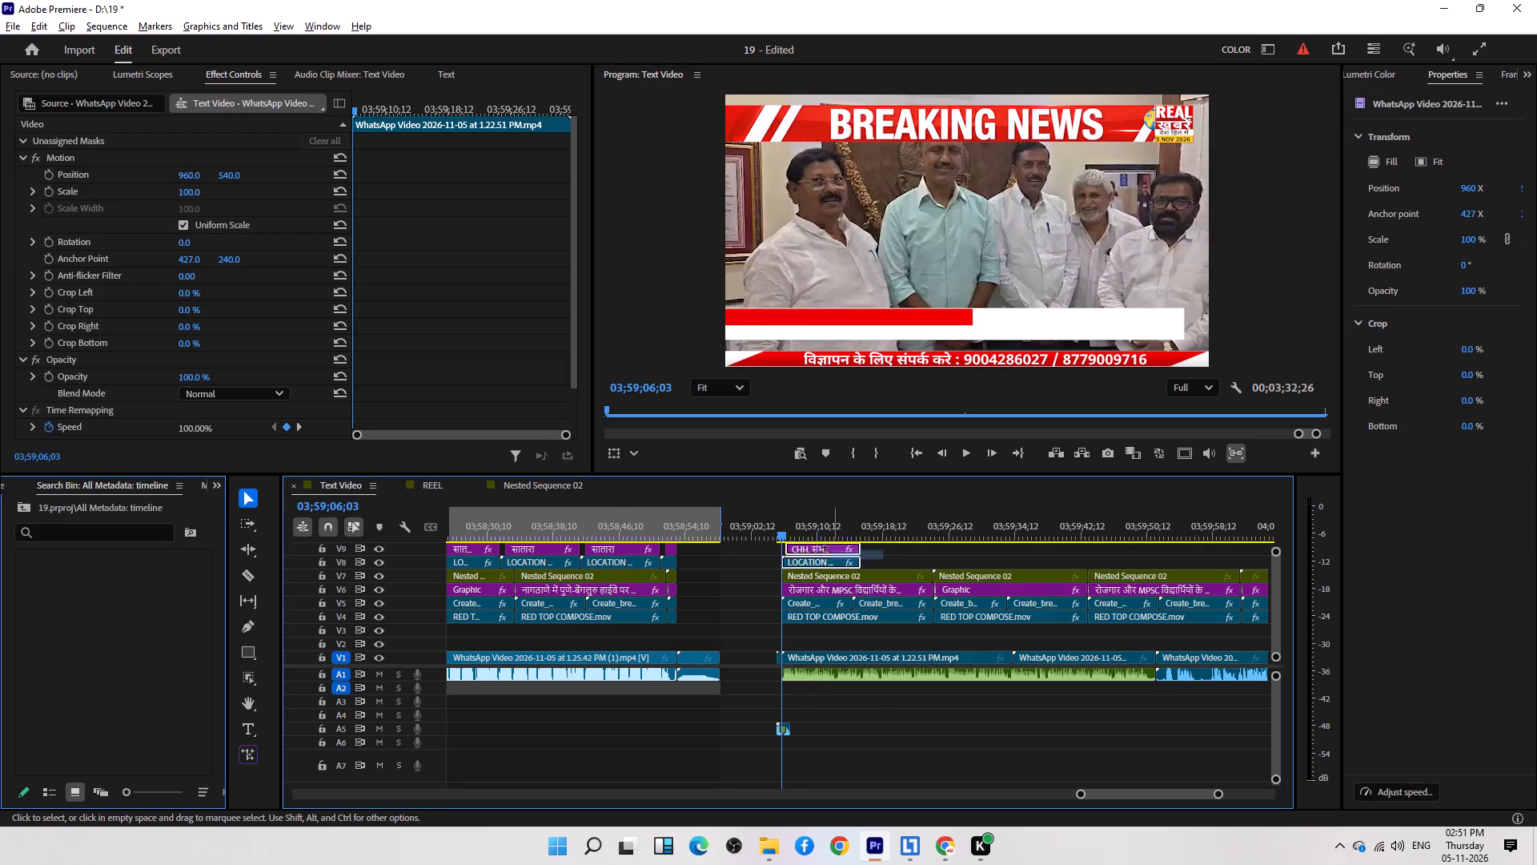
drag(825, 547, 801, 545)
key(ctrl+c)
key(ctrl+v)
key(ctrl+v)
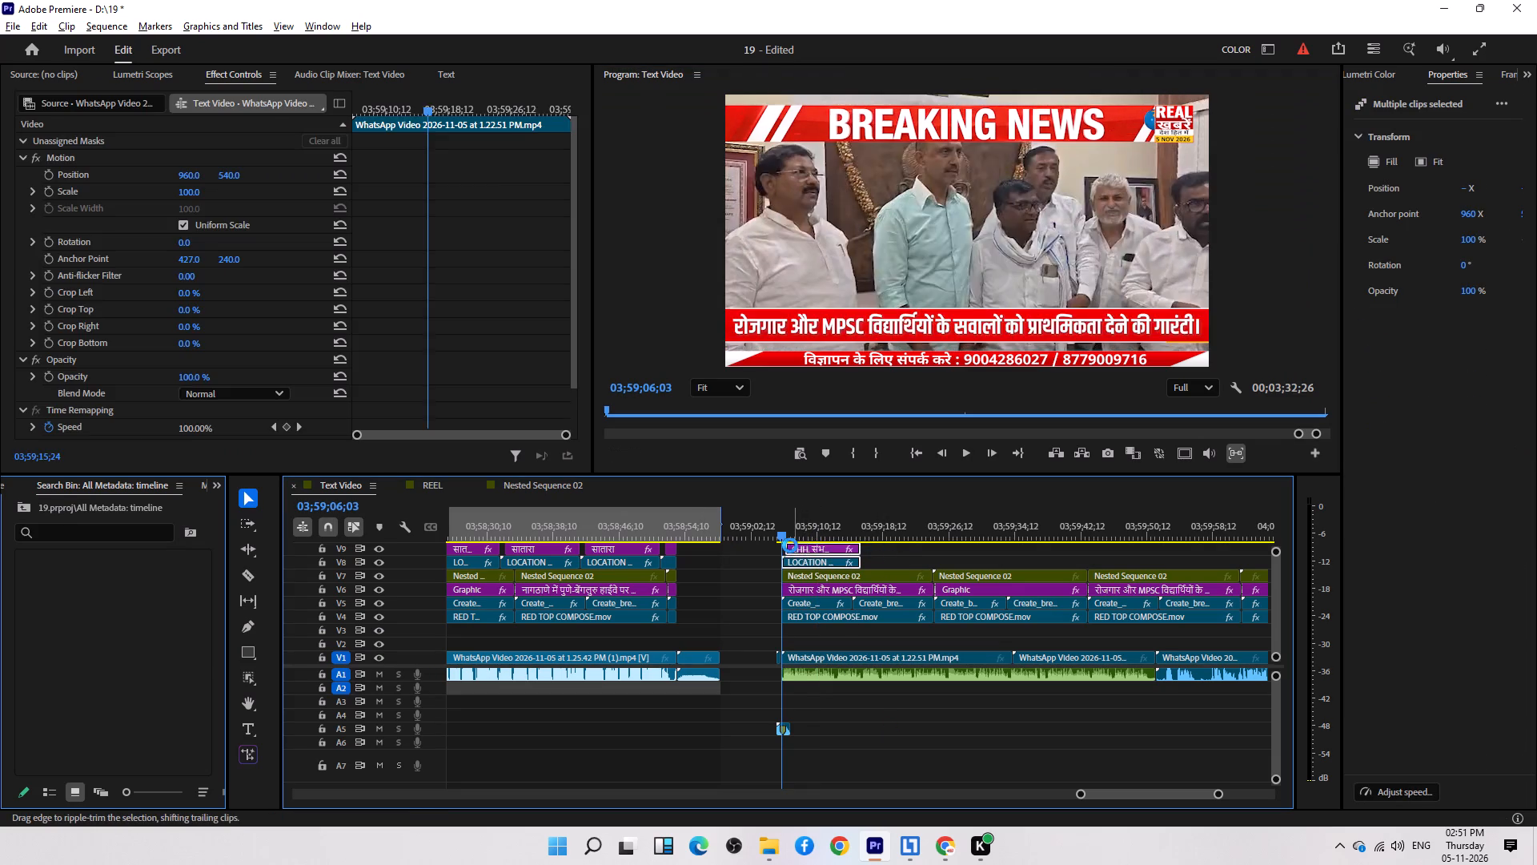
key(ctrl+v)
key(ctrl+v)
key(ctrl+v)
key(ctrl+v)
key(ctrl+v)
key(ctrl+v)
key(ctrl+v)
key(ctrl+v)
key(ctrl+v)
key(ctrl+v)
key(ctrl+v)
key(ctrl+v)
key(ctrl+v)
key(ctrl+v)
key(ctrl+v)
key(ctrl+v)
key(ctrl+v)
key(ctrl+v)
key(ctrl+v)
key(ctrl+v)
key(ctrl+v)
key(ctrl+v)
key(ctrl+v)
key(ctrl+v)
key(ctrl+v)
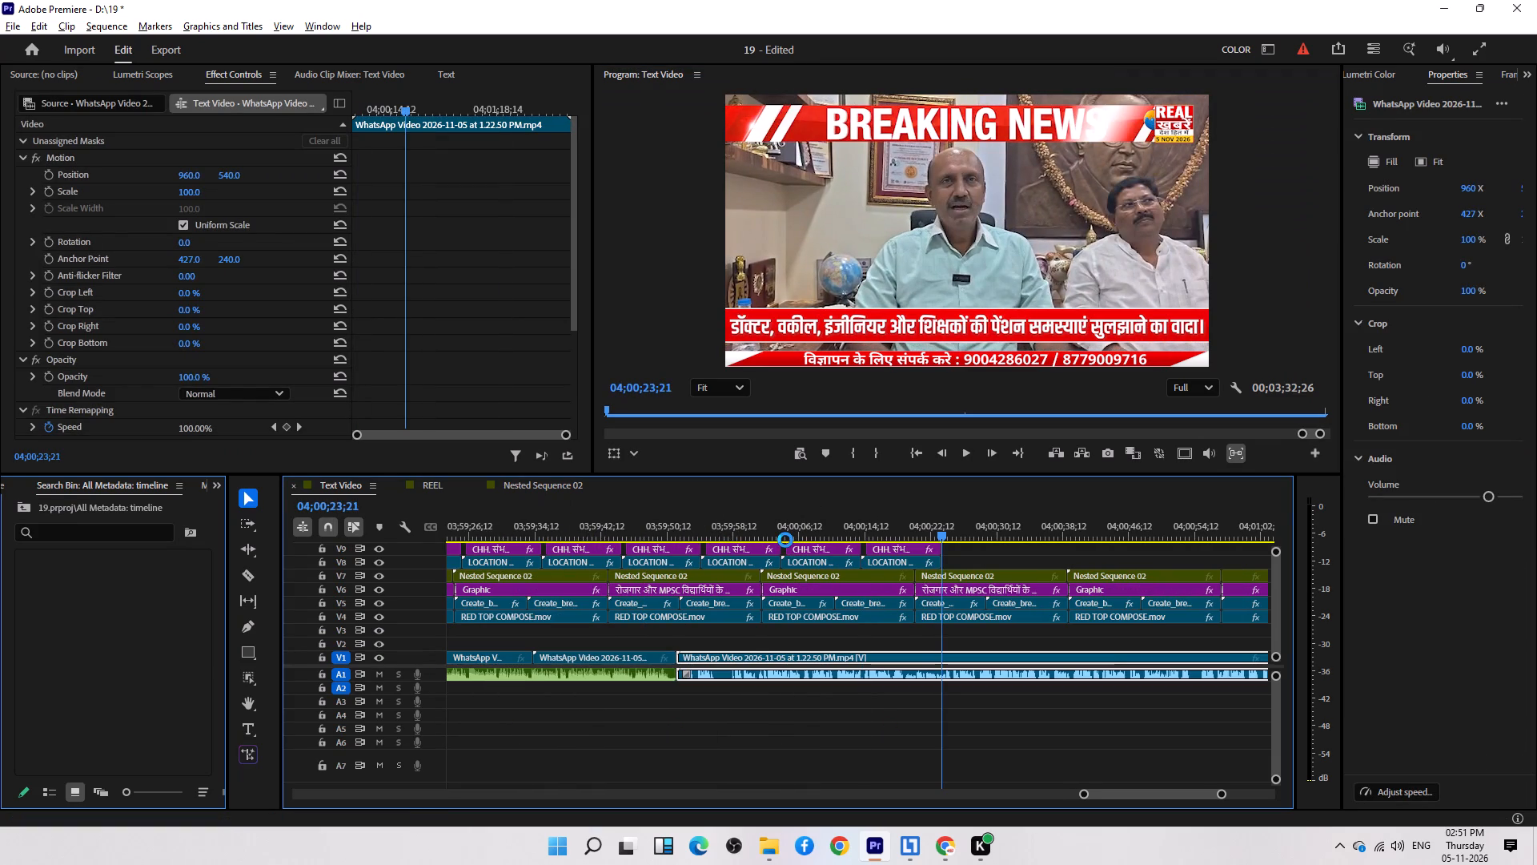
key(ctrl+v)
key(ctrl+v)
key(ctrl+v)
key(ctrl+v)
key(ctrl+v)
key(ctrl+v)
key(ctrl+v)
key(ctrl+v)
key(ctrl+v)
key(ctrl+v)
key(ctrl+v)
key(ctrl+v)
key(ctrl+v)
key(ctrl+v)
key(ctrl+v)
key(ctrl+v)
key(ctrl+v)
key(ctrl+v)
key(ctrl+v)
key(ctrl+v)
key(ctrl+v)
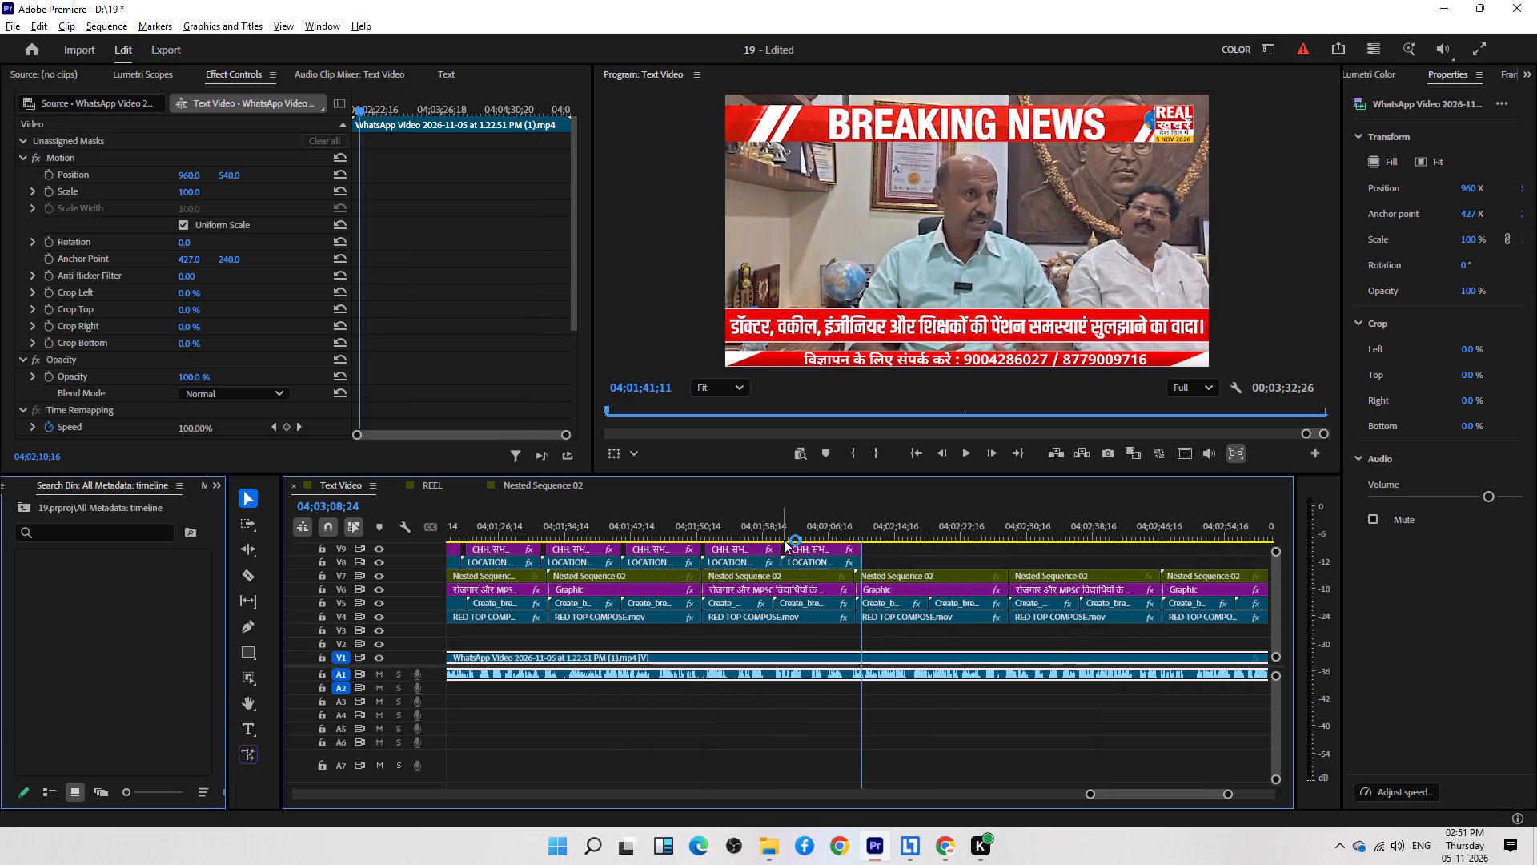
key(ctrl+v)
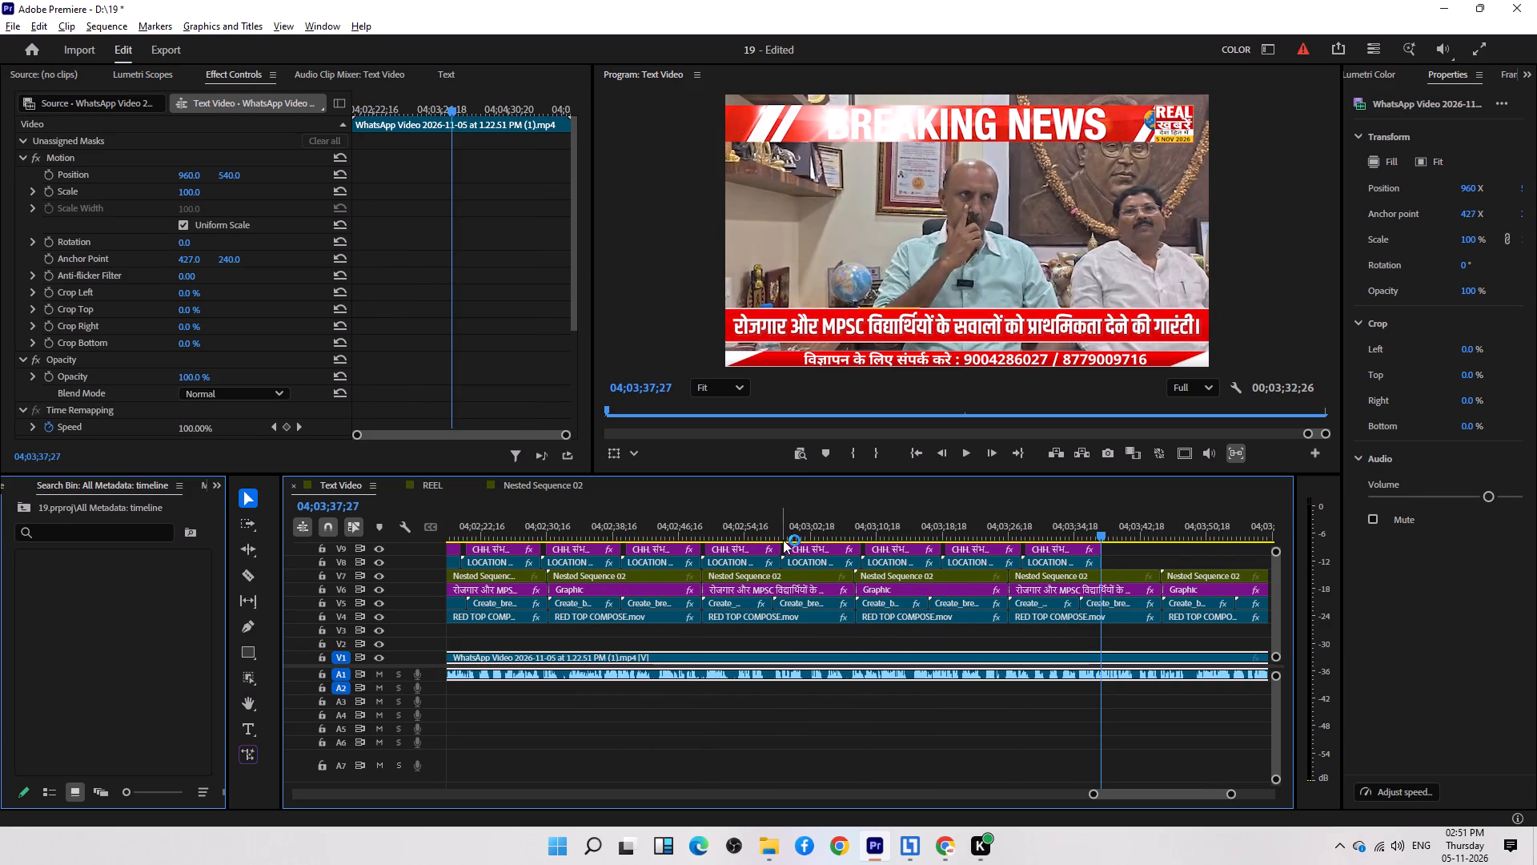
key(ctrl+v)
key(ctrl+v)
key(ctrl+v)
key(ctrl+v)
key(ctrl+v)
key(ctrl+v)
key(ctrl+v)
key(ctrl+v)
key(ctrl+v)
key(ctrl+v)
key(ctrl+v)
key(ctrl+v)
key(ctrl+v)
key(ctrl+v)
key(ctrl+v)
key(ctrl+v)
key(ctrl+v)
key(ctrl+v)
key(ctrl+v)
key(ctrl+v)
key(ctrl+v)
key(ctrl+v)
key(ctrl+v)
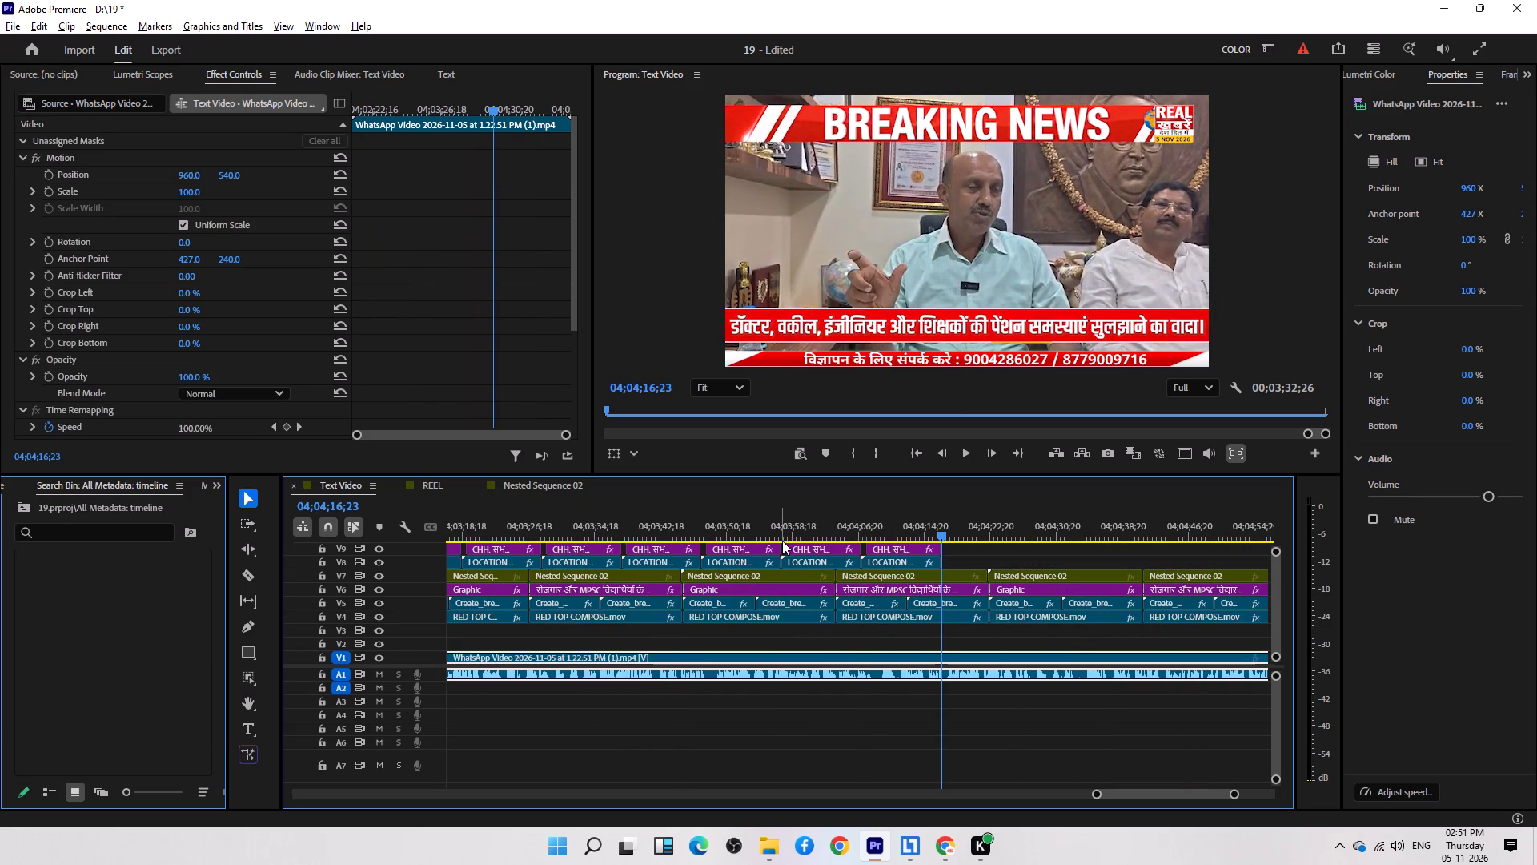
key(ctrl+v)
key(ctrl+v)
key(ctrl+v)
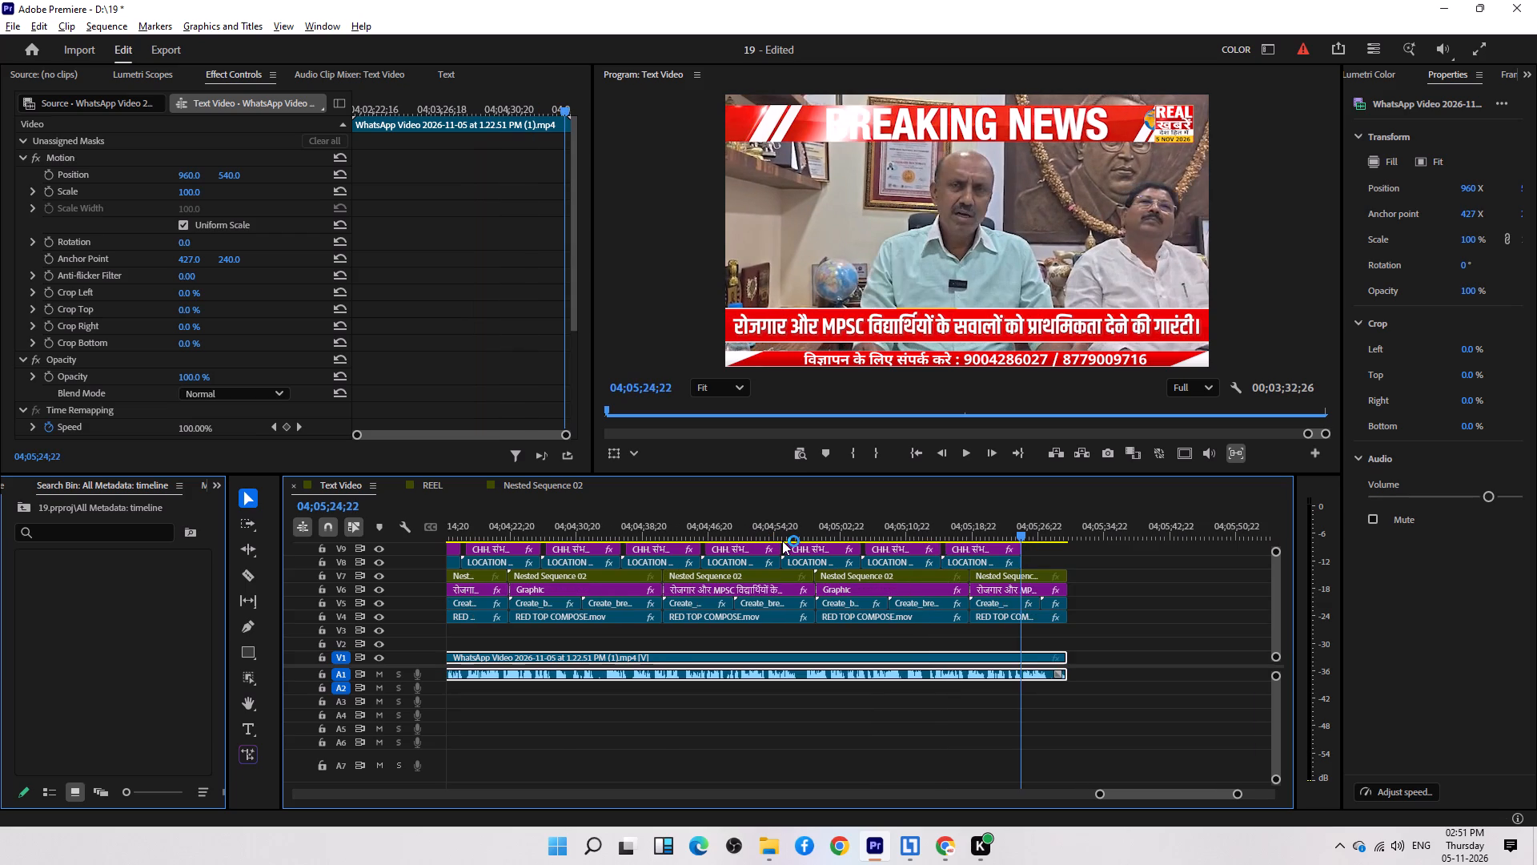
Copy the End Bumbar with Music.mp4 clip from the previous story to the end of the new story.
key(minus)
key(minus)
scroll(585, 689, up, 4)
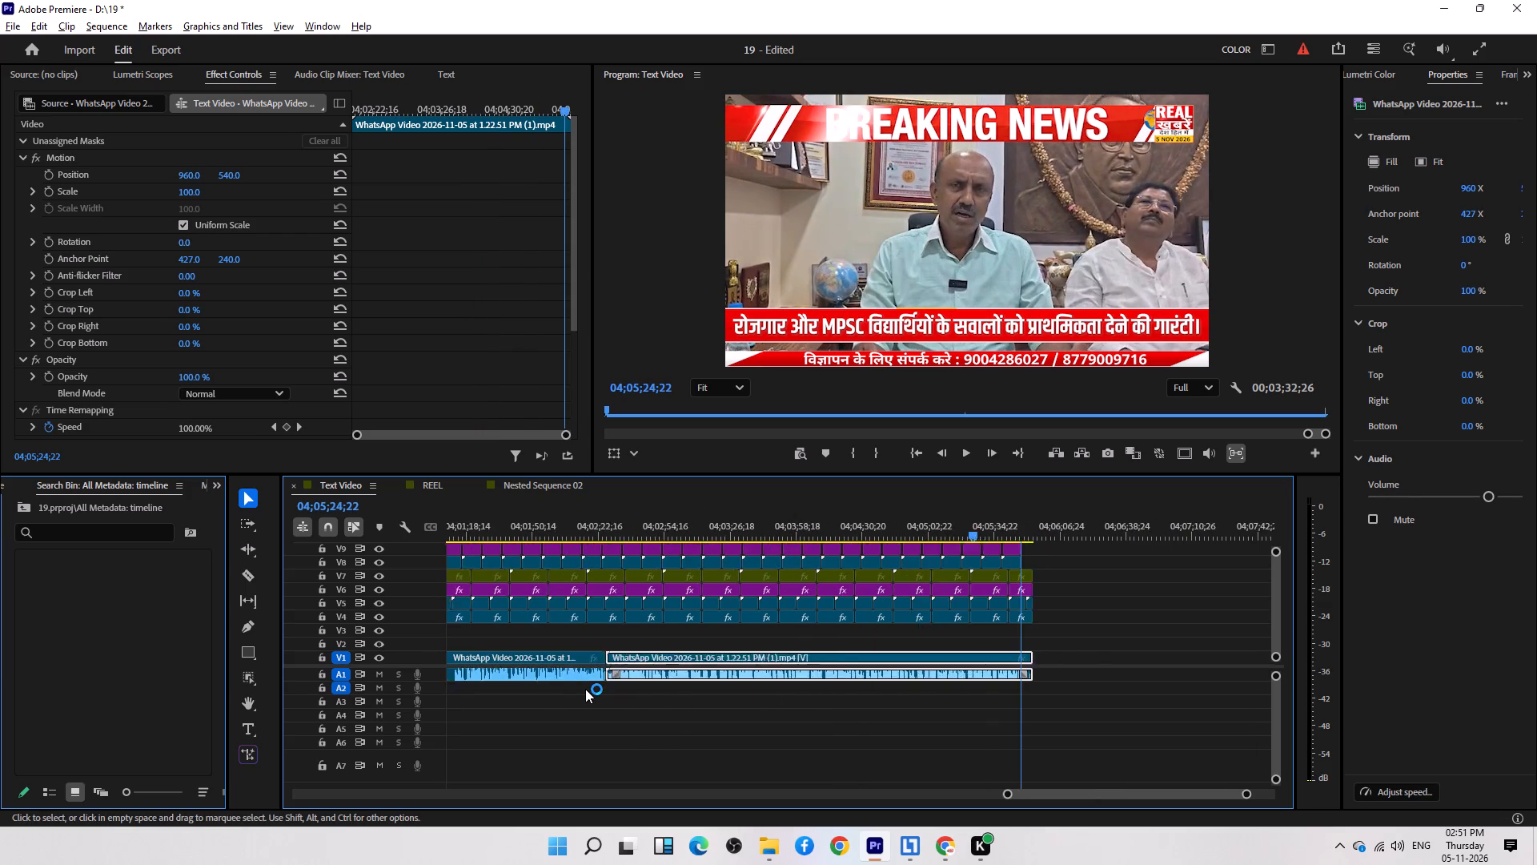
scroll(585, 689, up, 16)
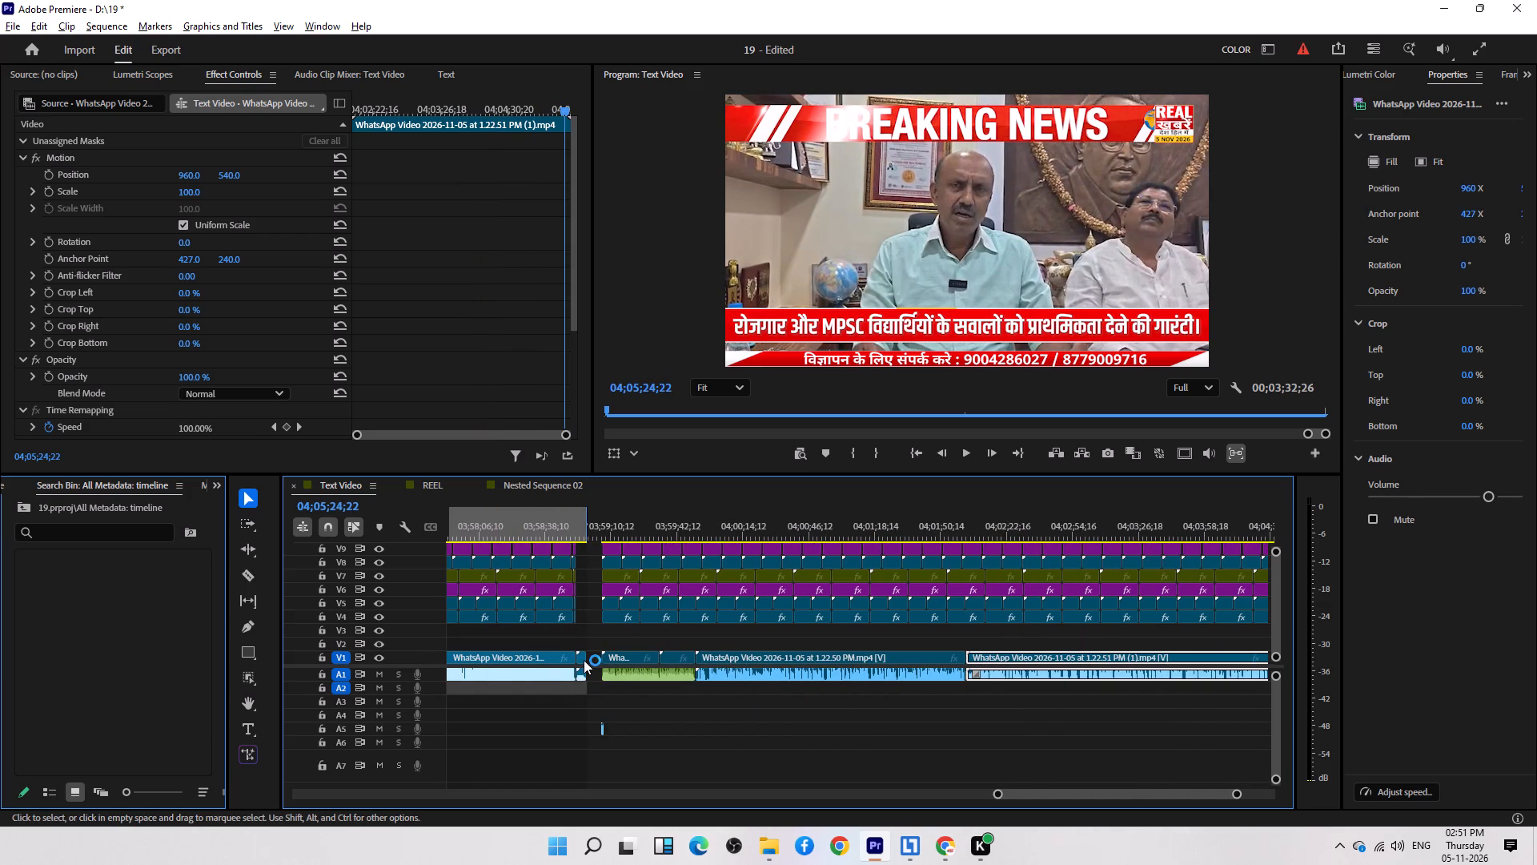
click(584, 660)
key(ctrl+c)
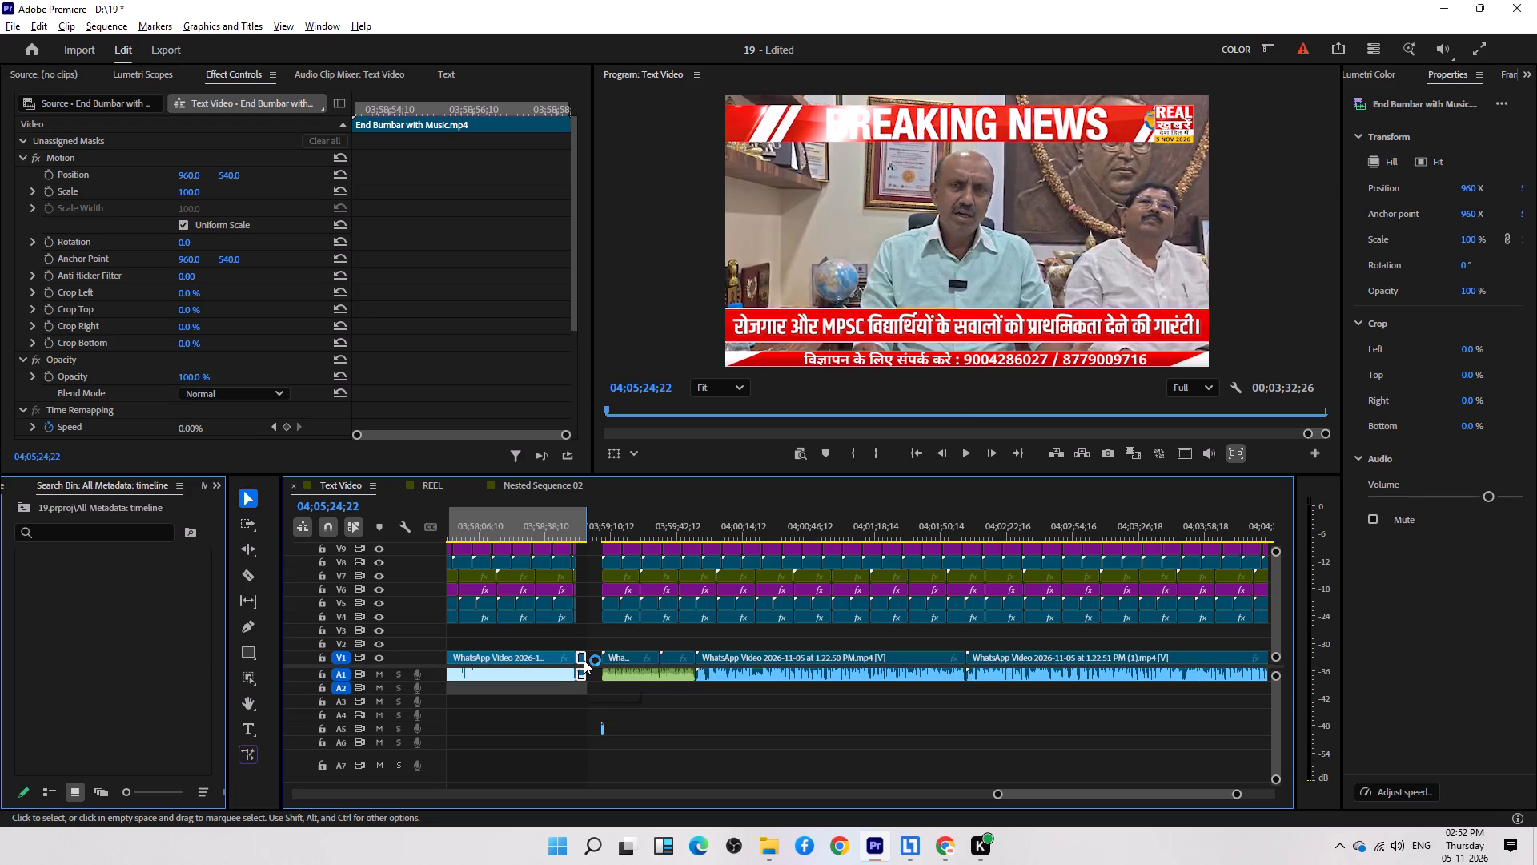
key(End)
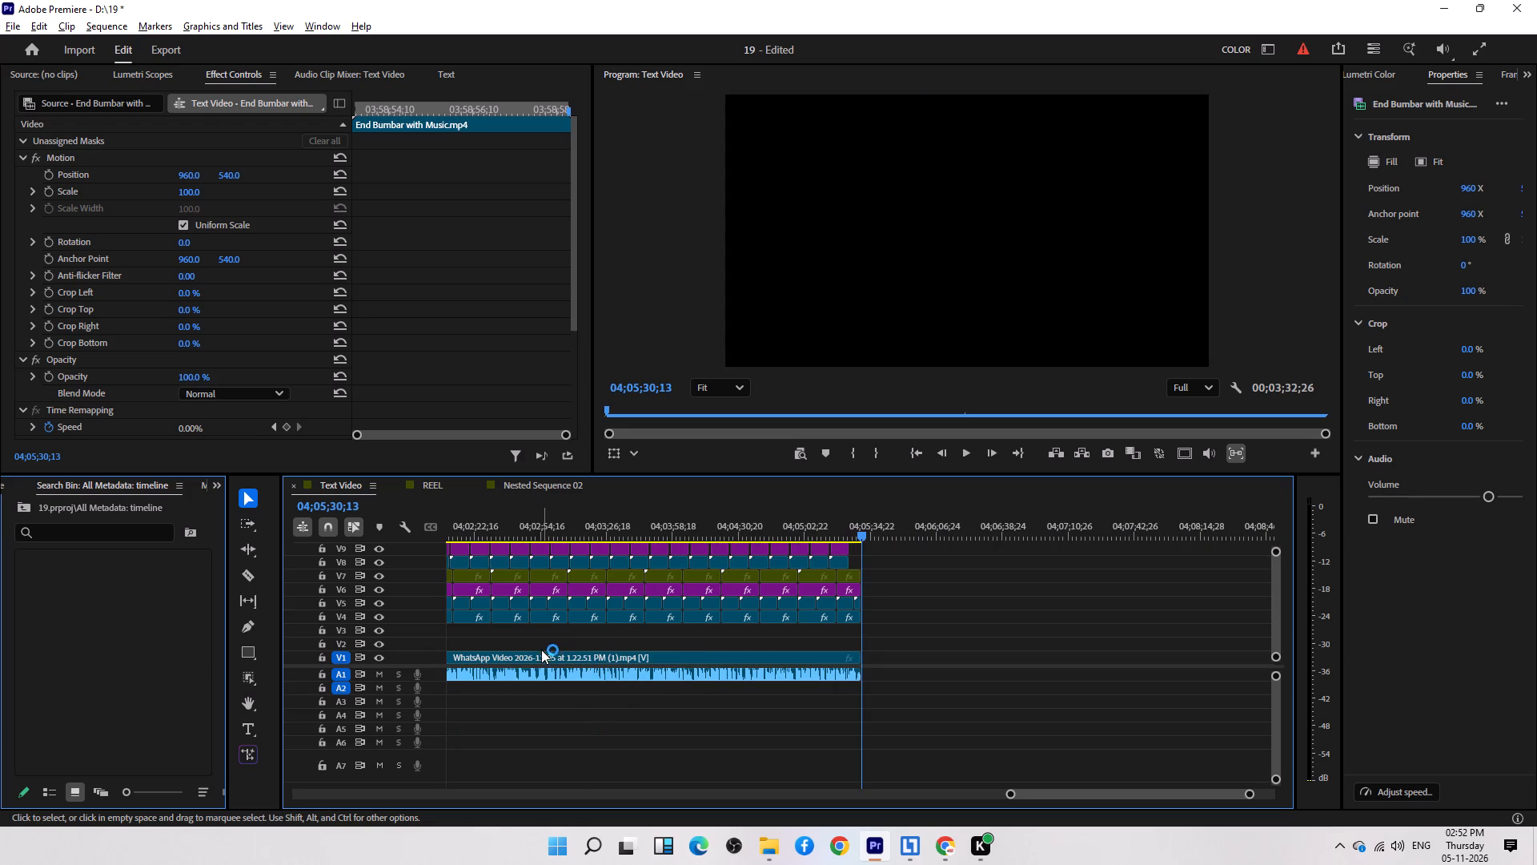
key(ctrl+v)
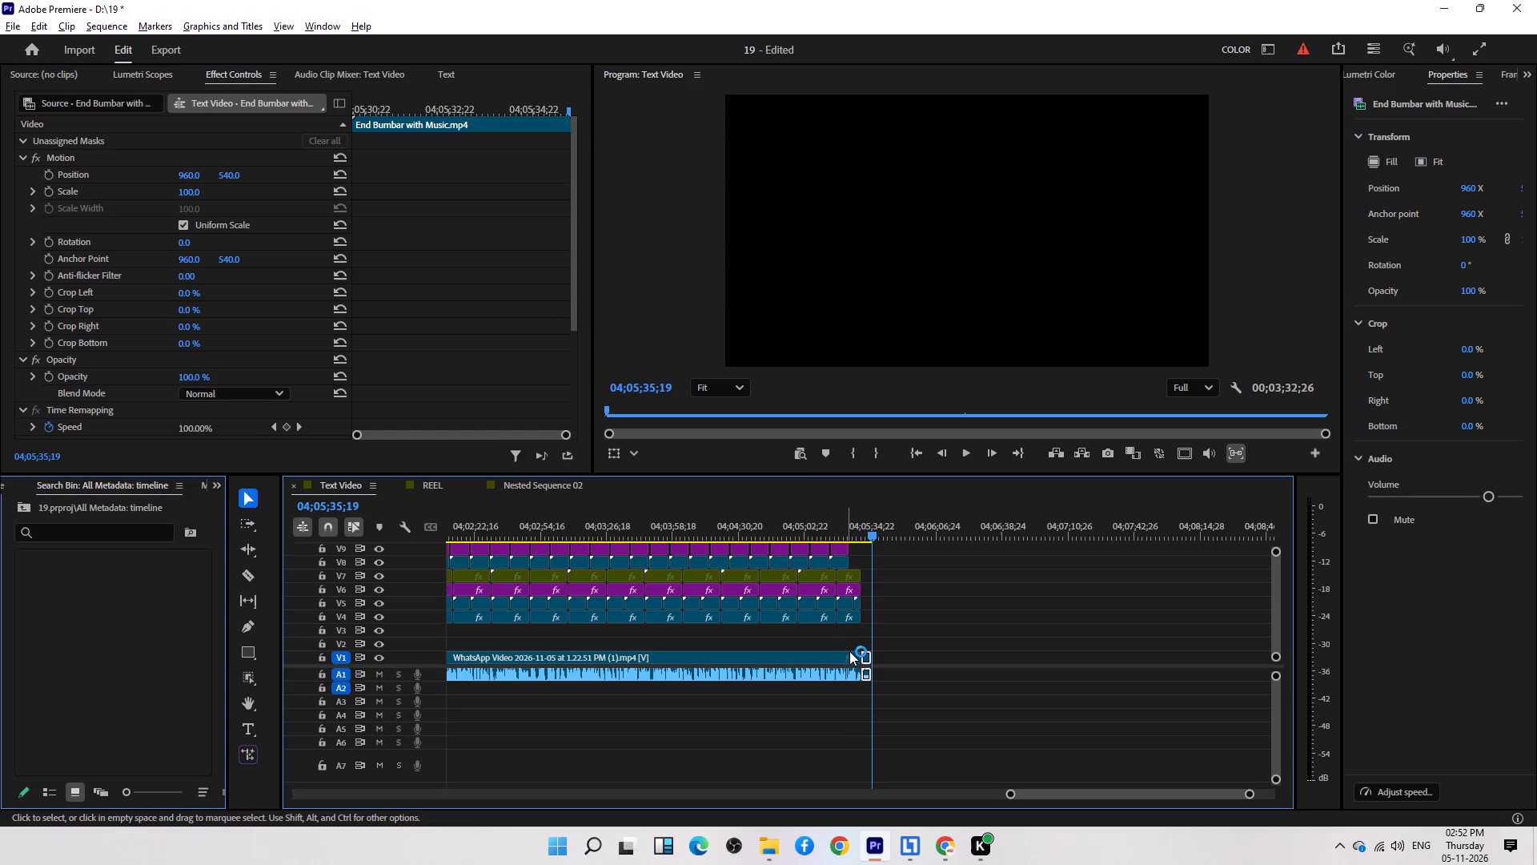
Select all of the new story's clips, including the end bumper, and mark them as the in/out range.
scroll(902, 654, up, 17)
scroll(902, 650, down, 2)
drag(1261, 701, 394, 527)
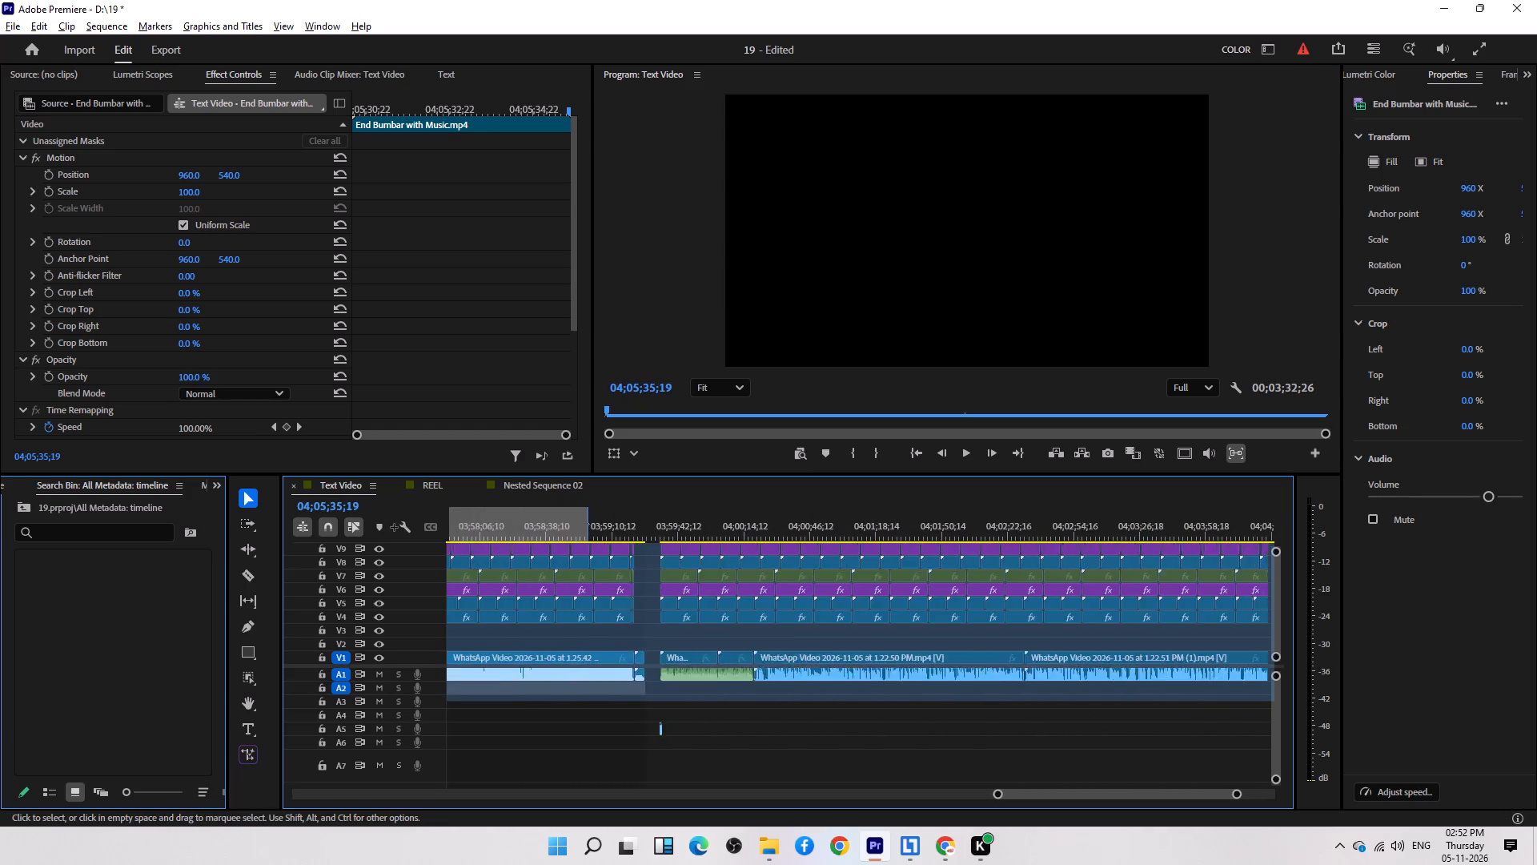
drag(394, 527, 651, 520)
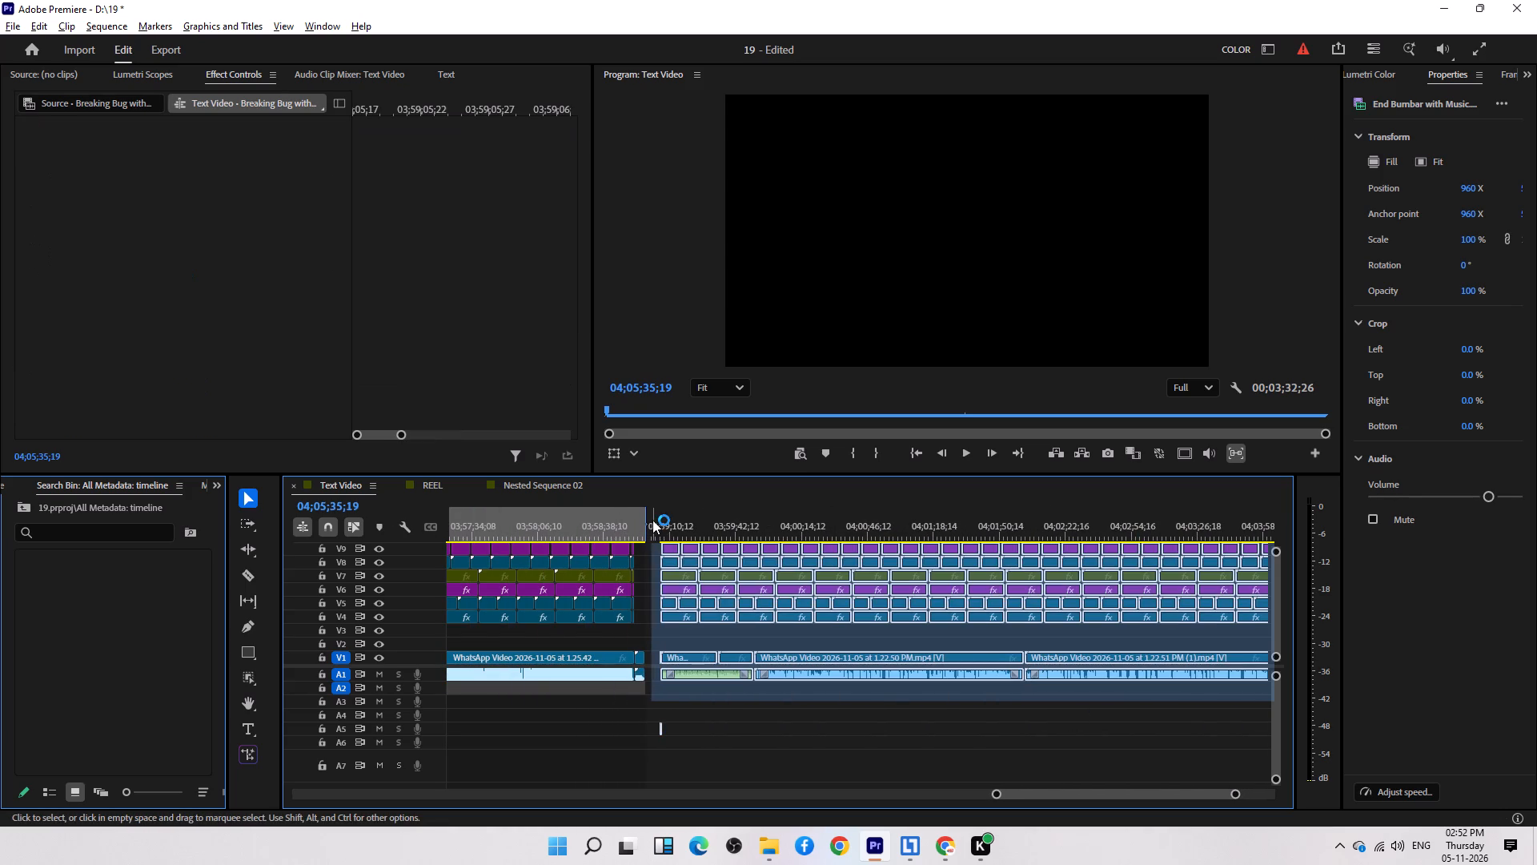
key(slash)
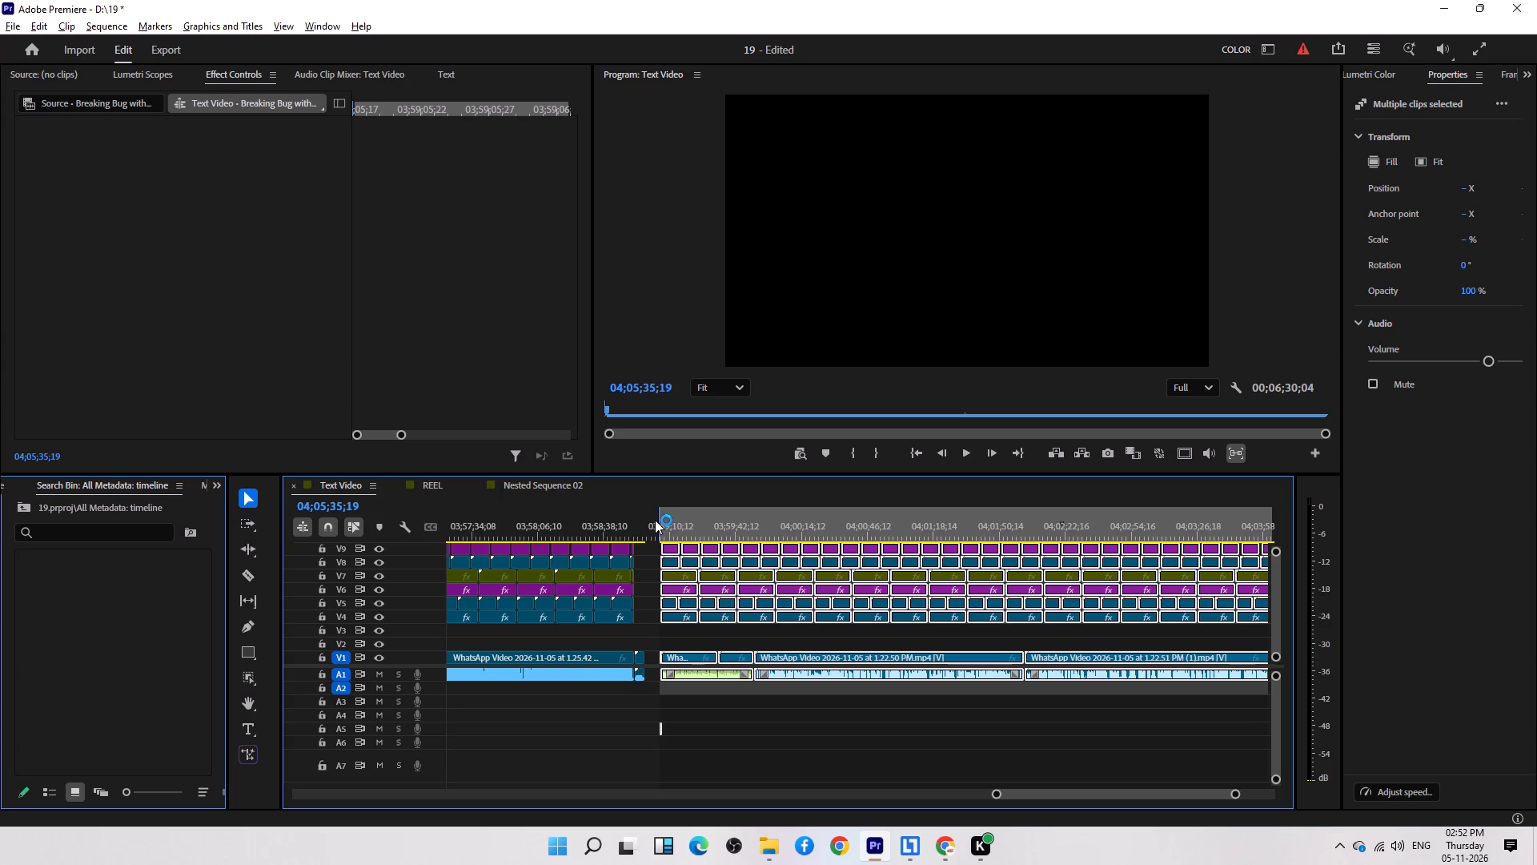
Export the marked range as an H.264 media file named 10 to D:\NOV\5\.
key(ctrl+m)
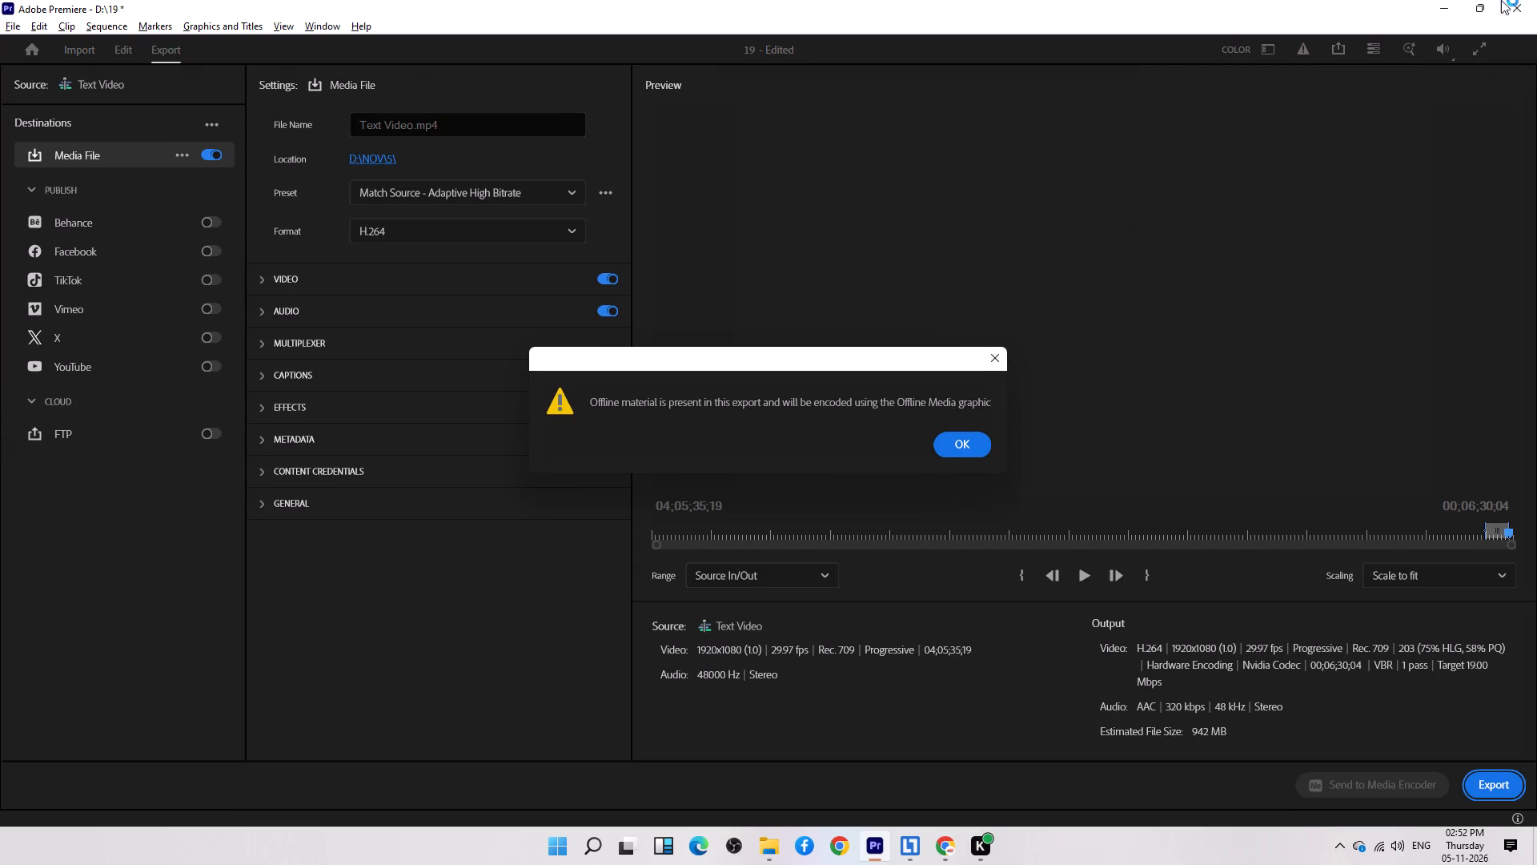
click(979, 448)
click(393, 159)
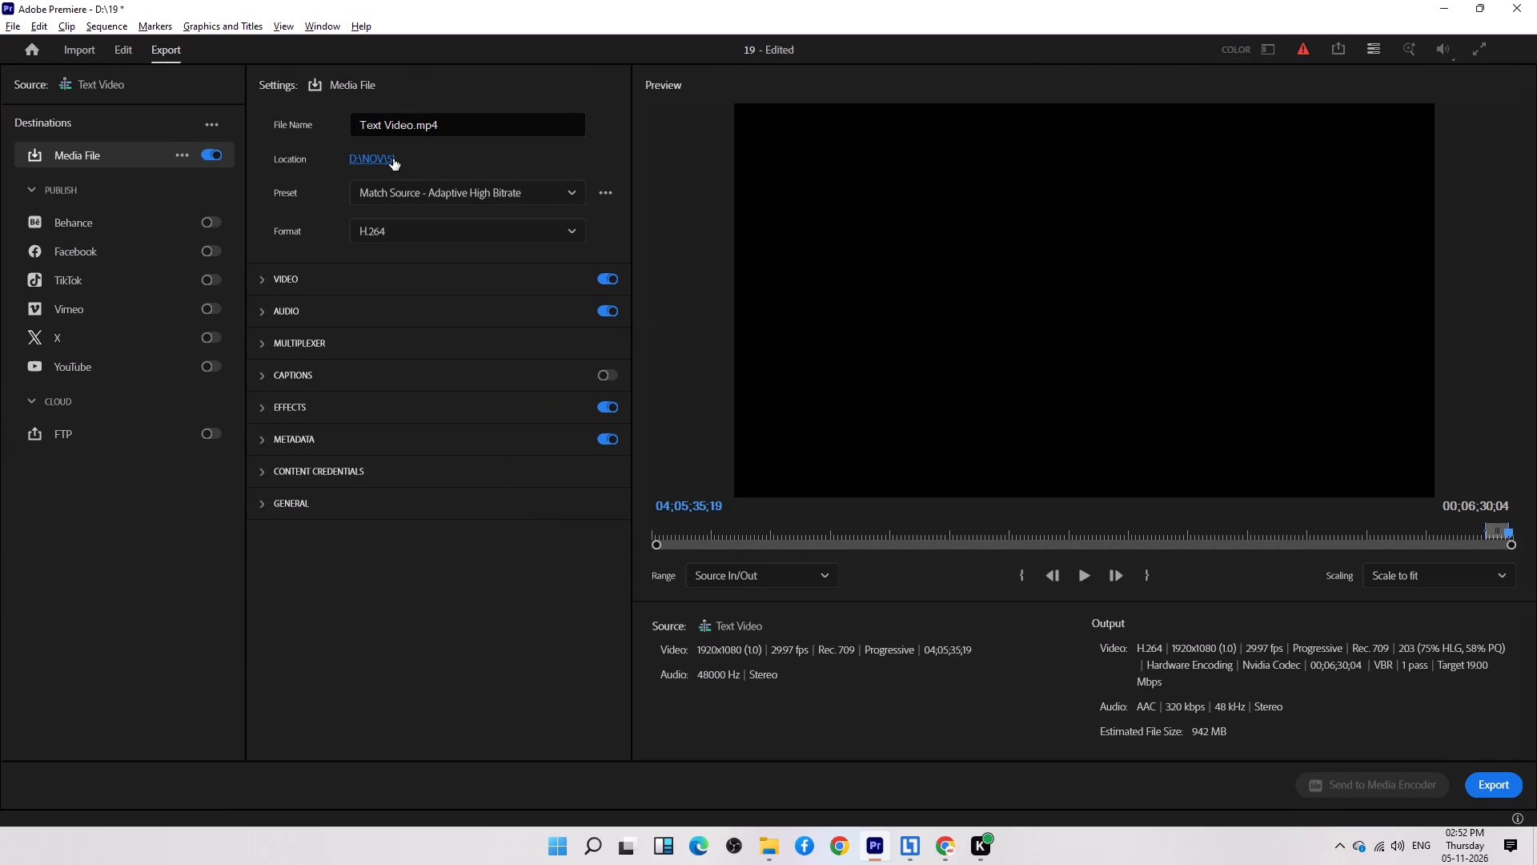
click(1536, 0)
triple_click(459, 129)
key(1)
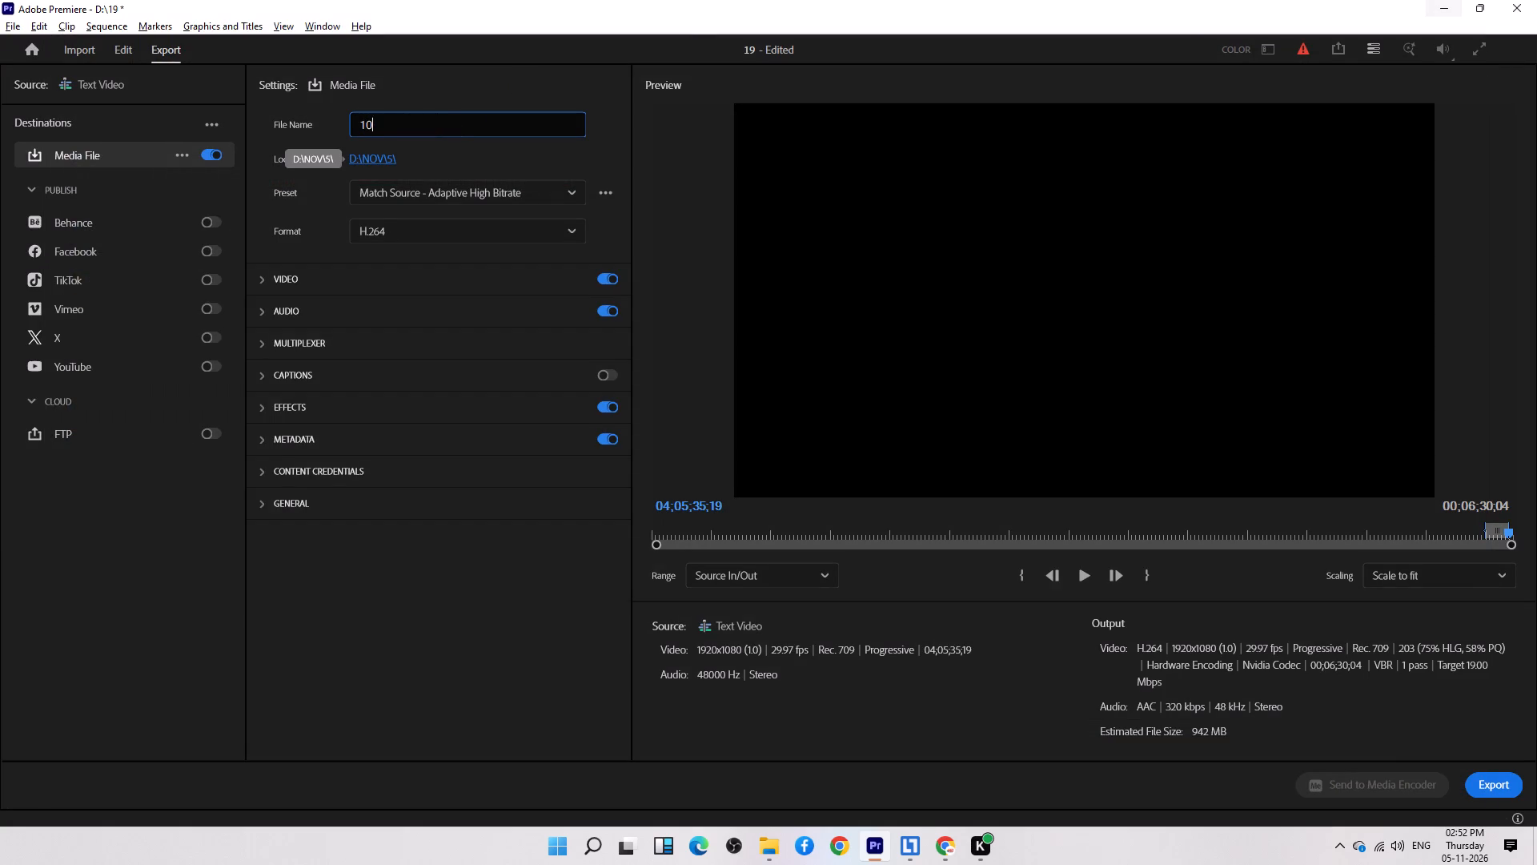
key(0)
key(Return)
click(1483, 791)
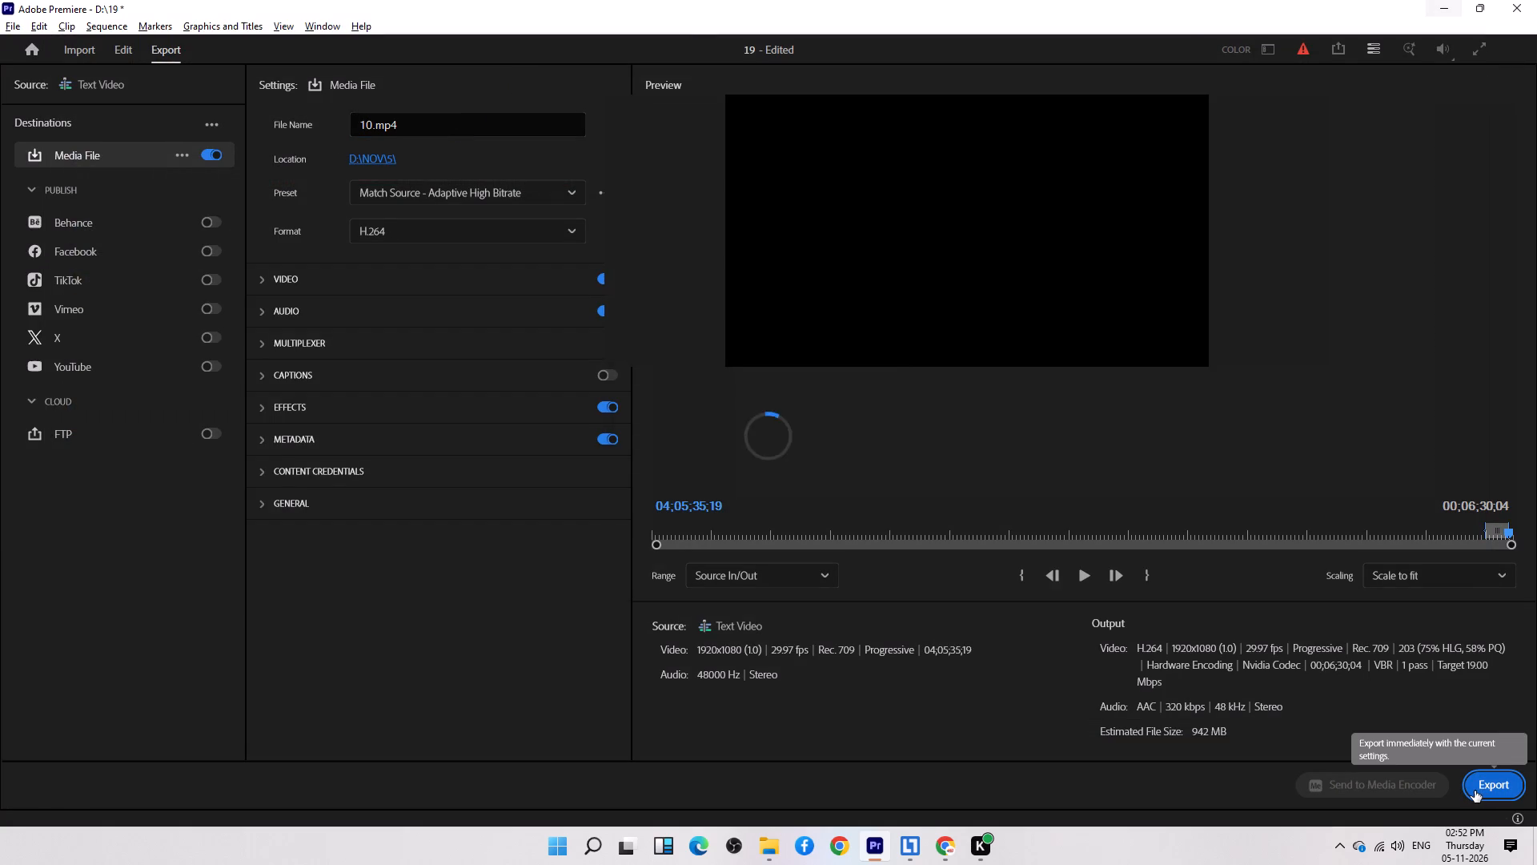
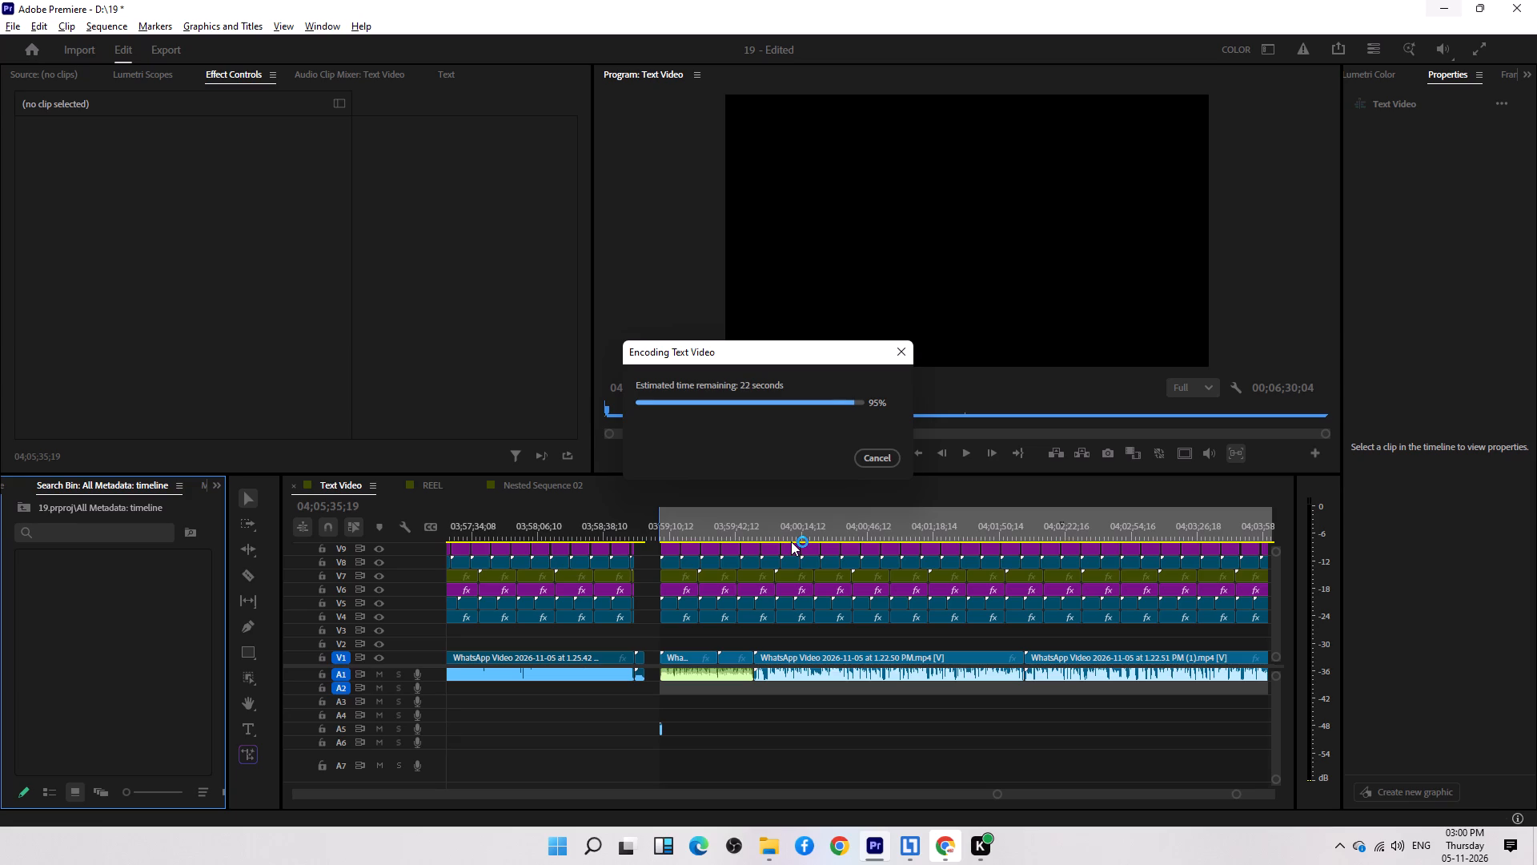
Switch to YouTube Studio in Chrome, upload the video file 10 from the NOV 5 folder and title it with the copied Pratapsinh Patil headline.
click(946, 851)
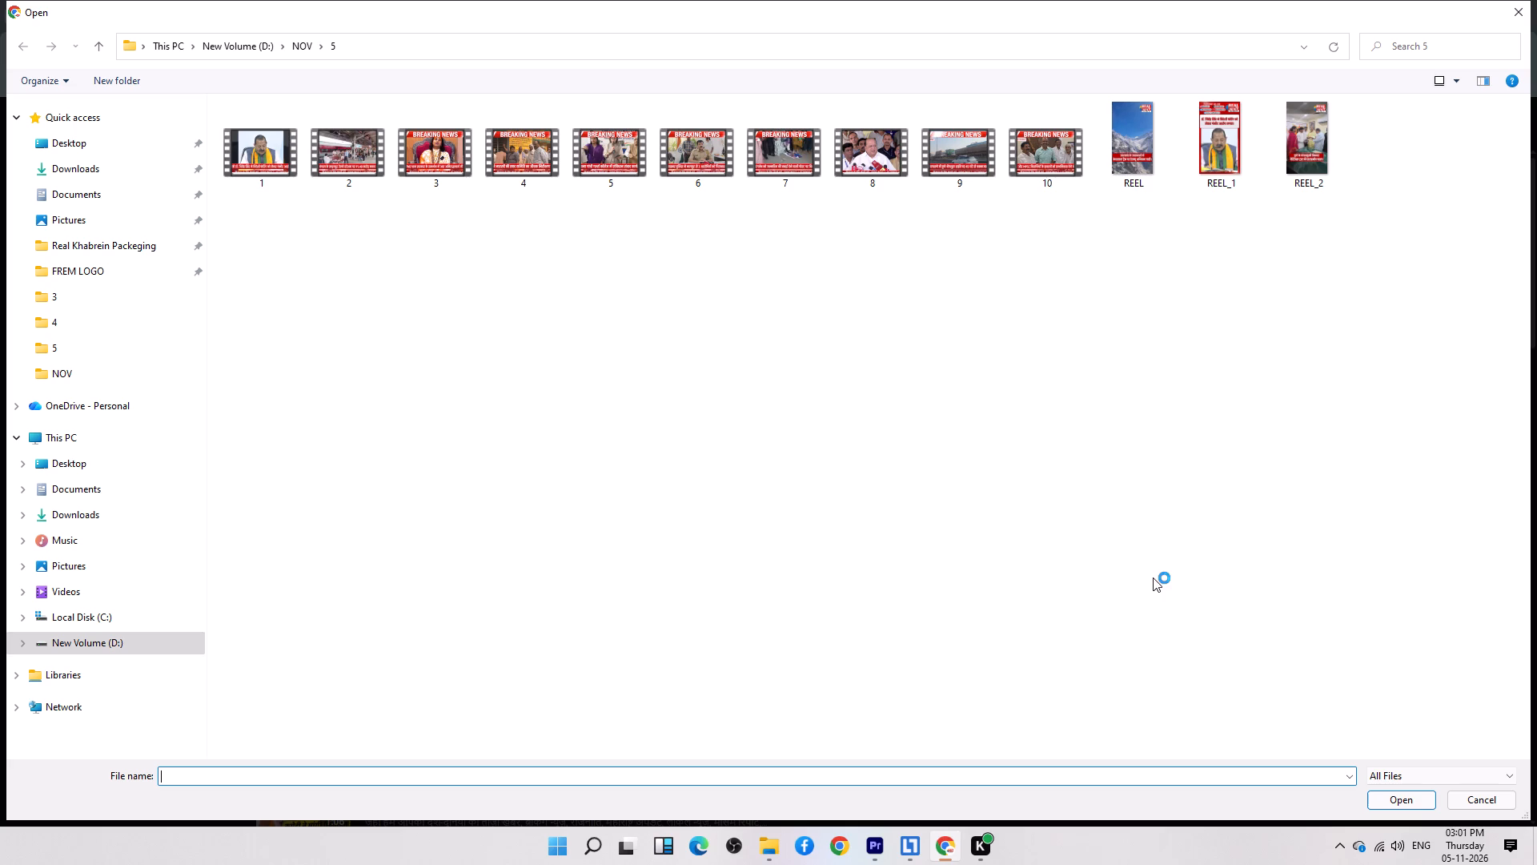
double_click(1024, 154)
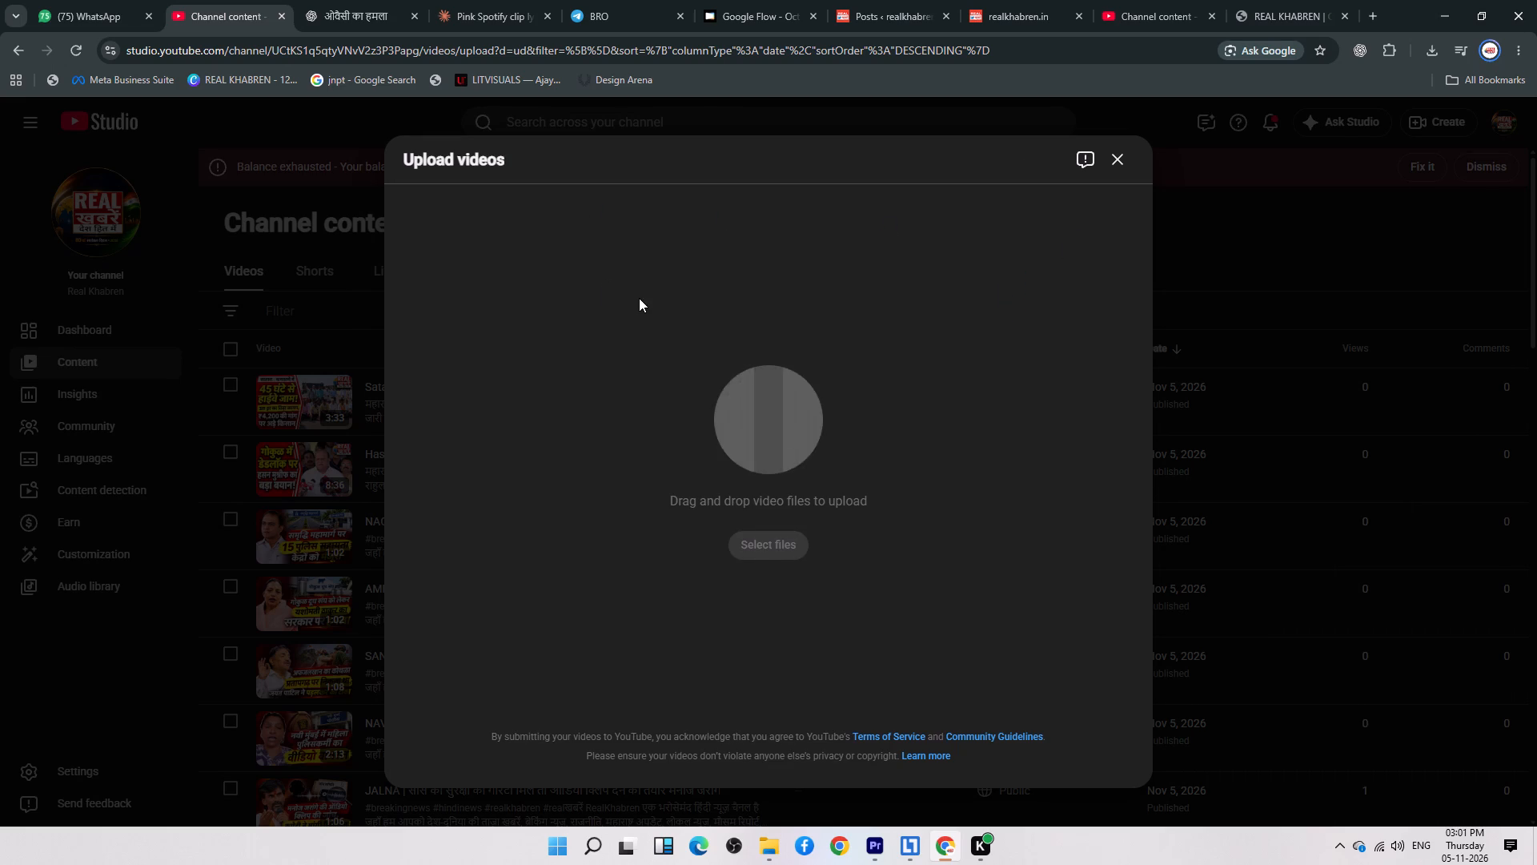
double_click(596, 331)
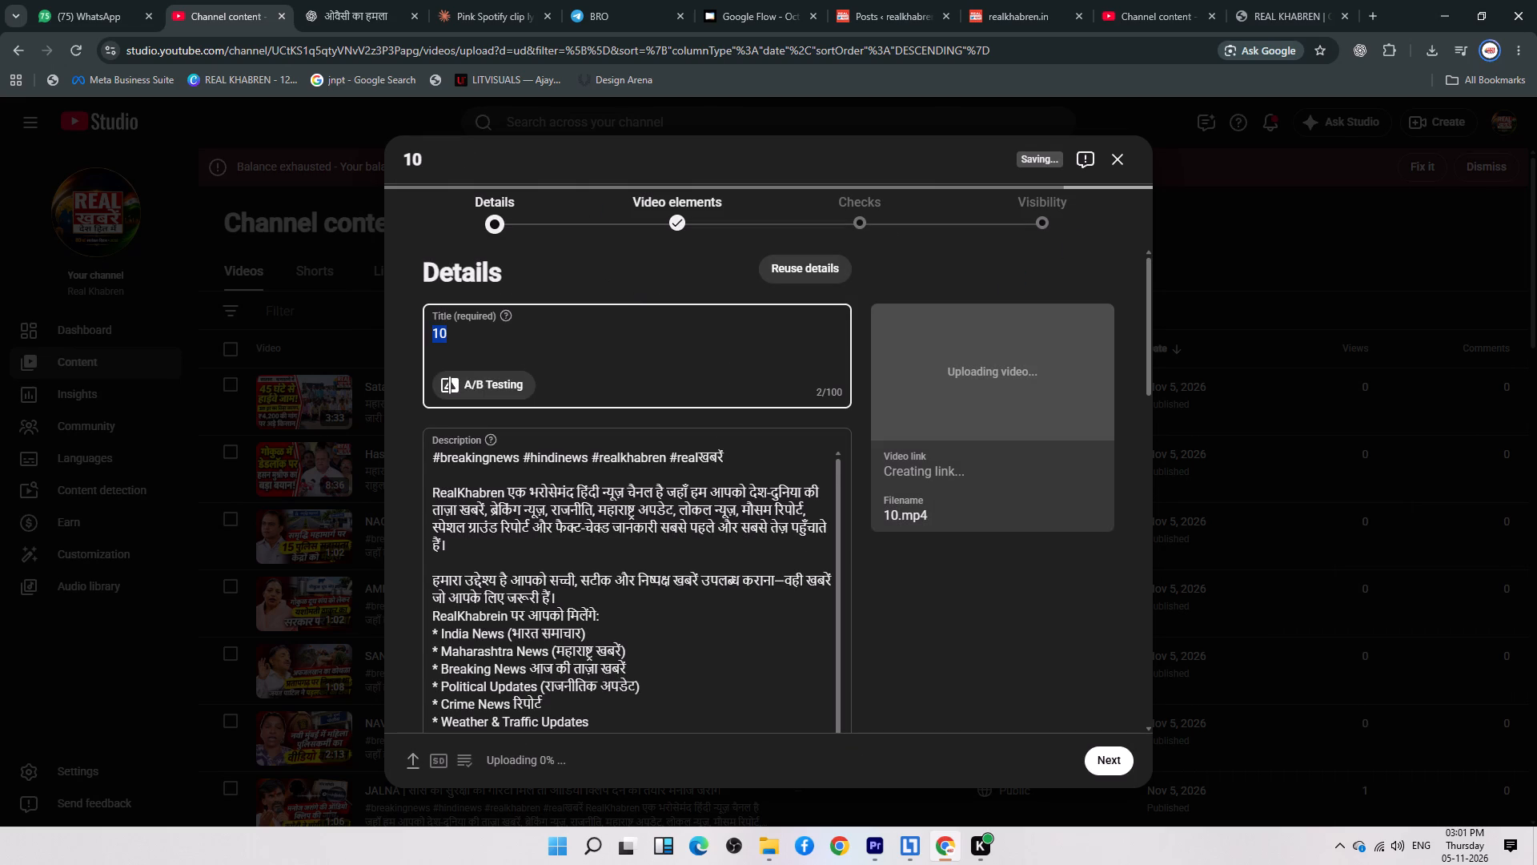
key(ctrl+v)
click(366, 0)
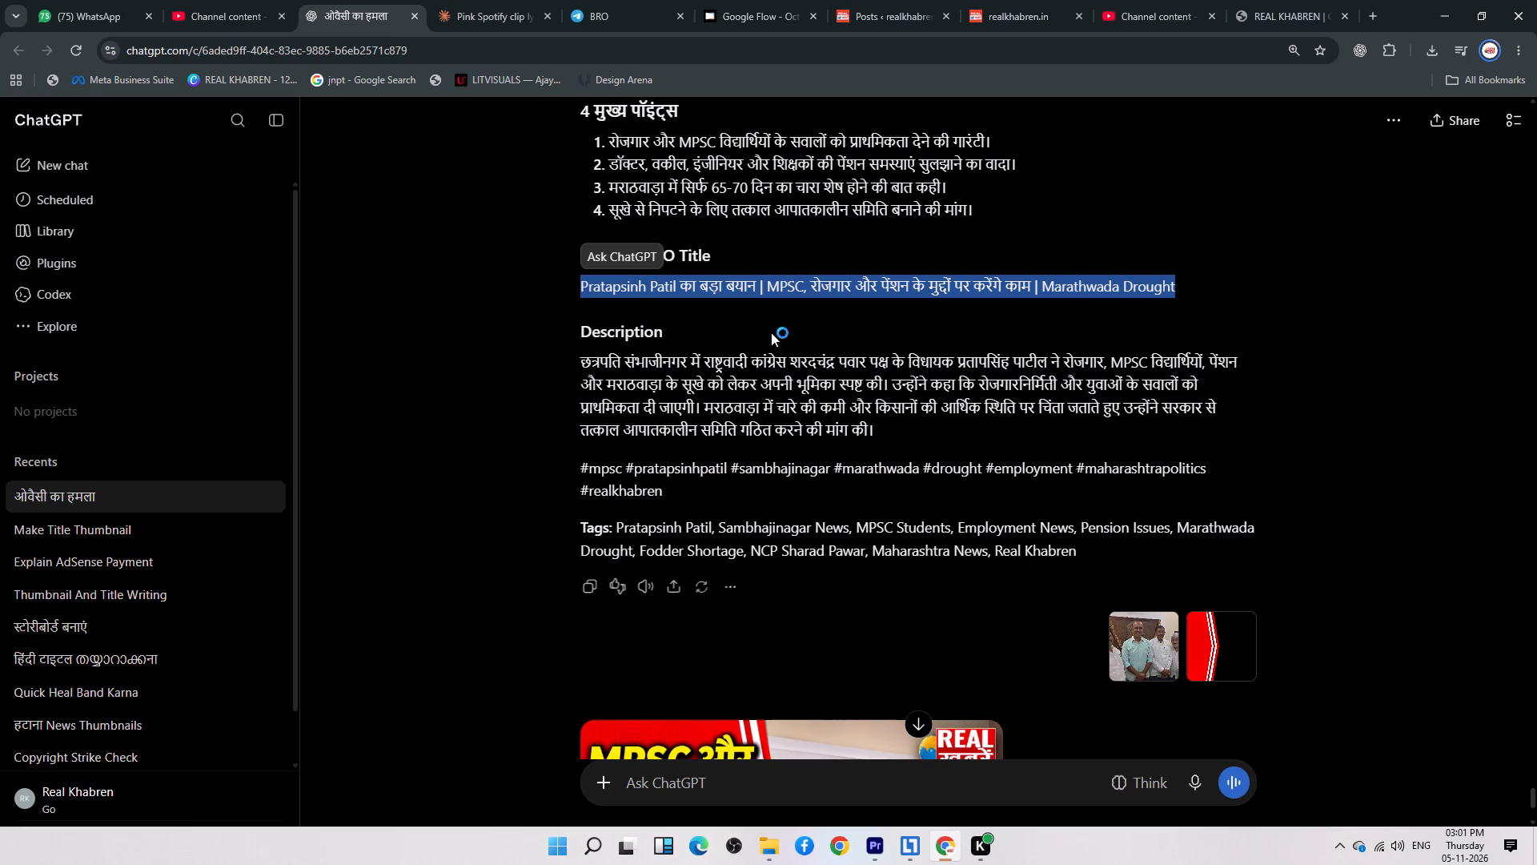
drag(550, 364, 1076, 569)
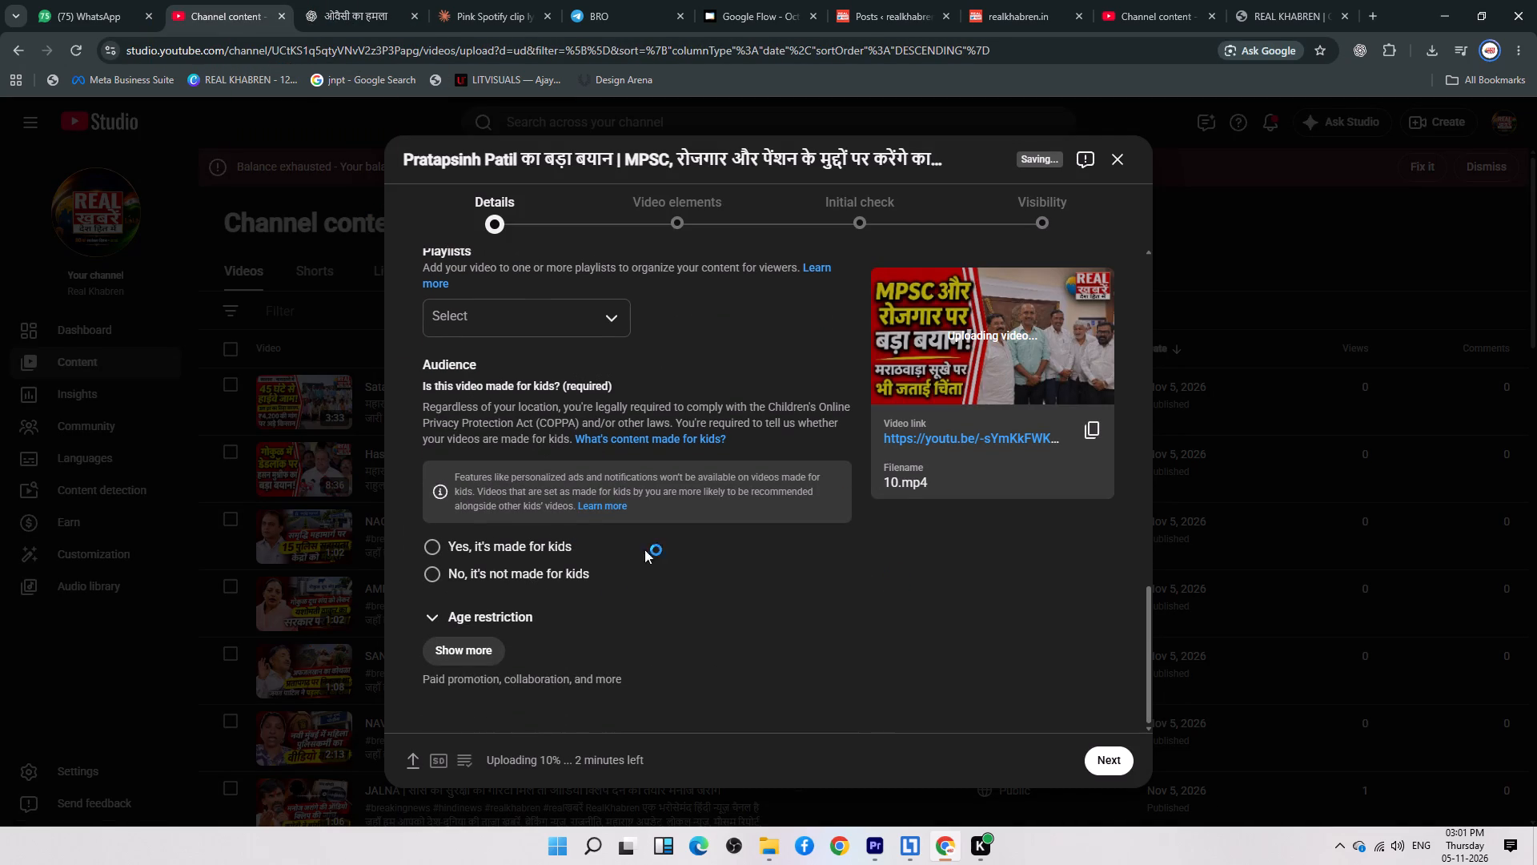
click(509, 581)
click(681, 216)
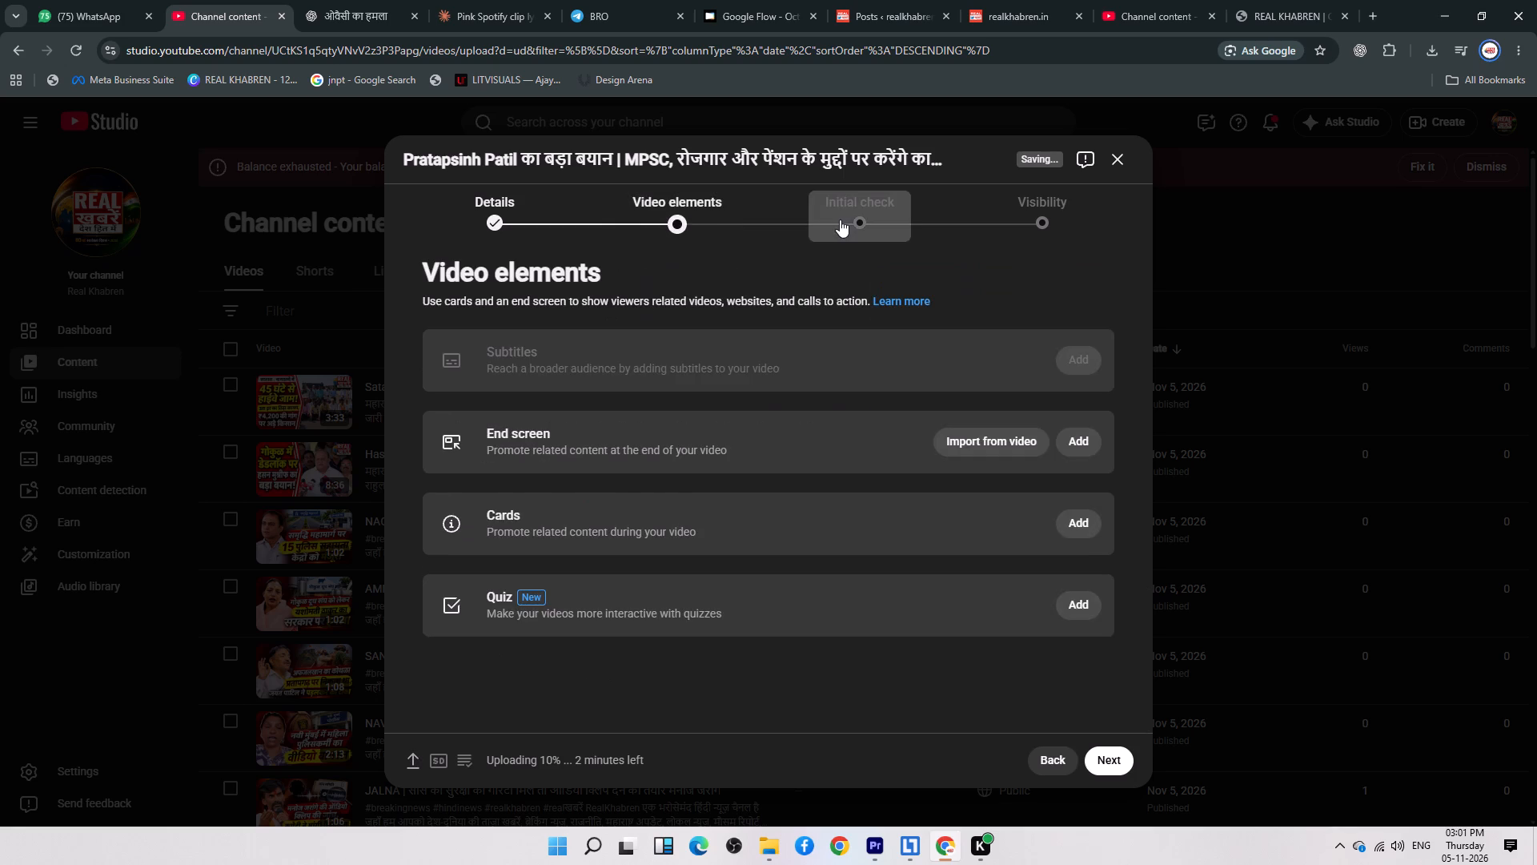
click(844, 219)
click(1037, 222)
click(516, 485)
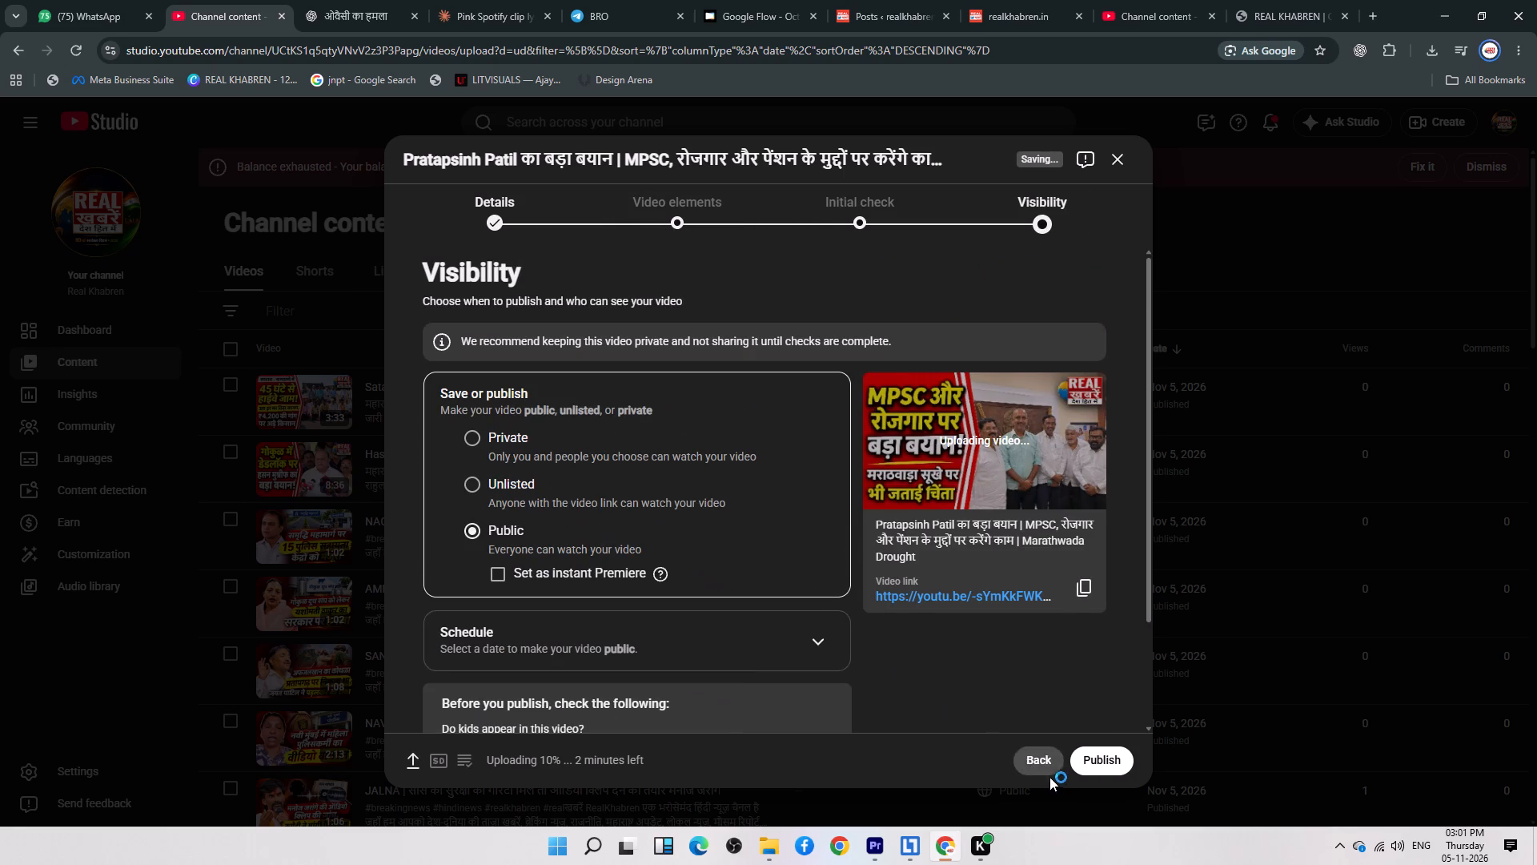
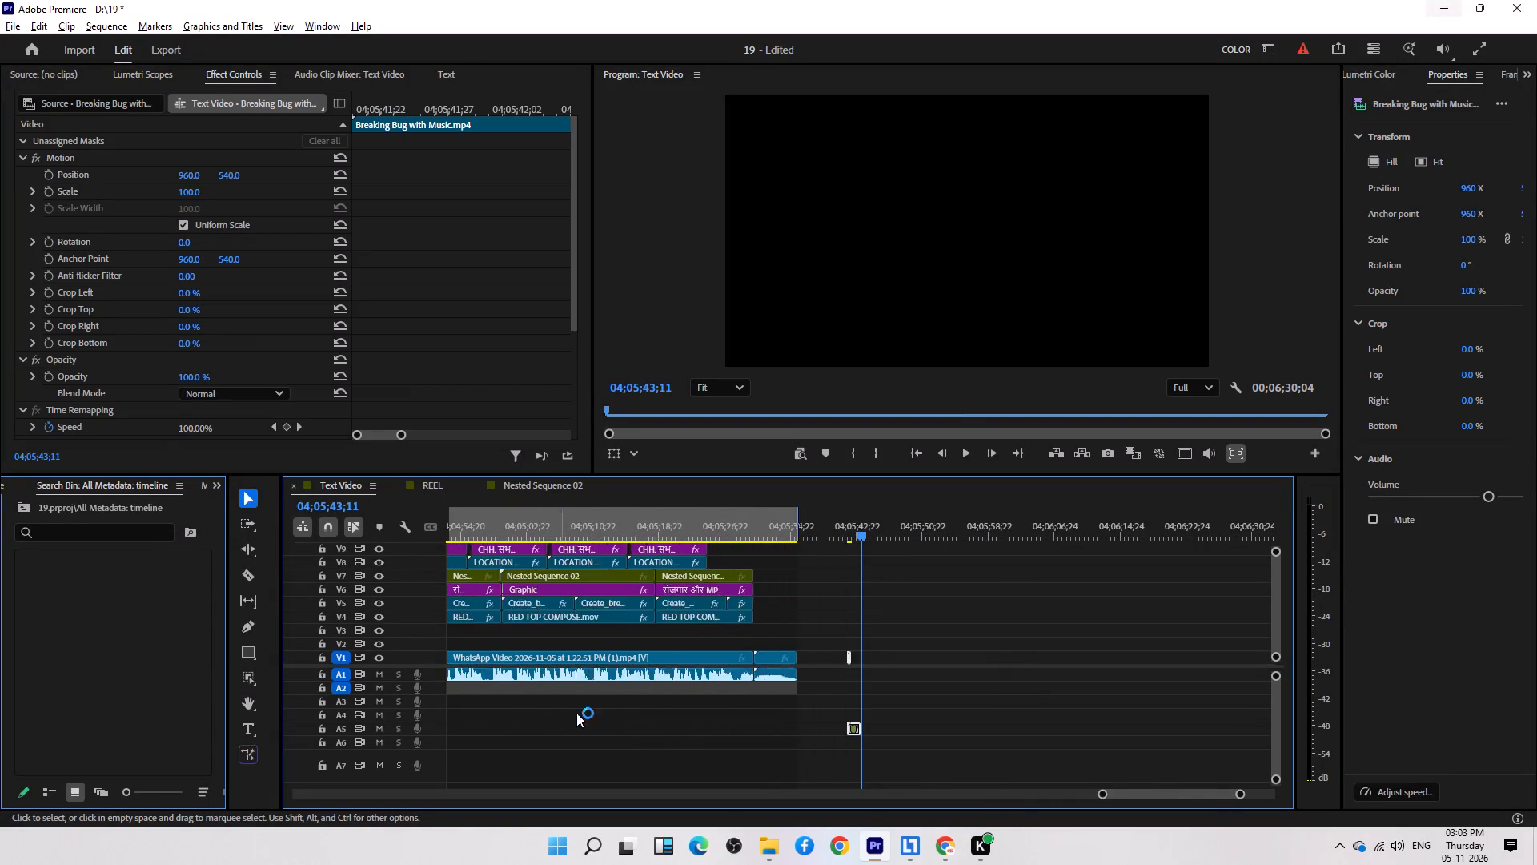
Add WhatsApp Audio 2.28.05 PM on track A4 and WhatsApp Video 1.28.49 PM on V1 right after the Breaking Bug clip, from the Downloads folder.
key(equal)
key(equal)
key(equal)
key(equal)
click(781, 844)
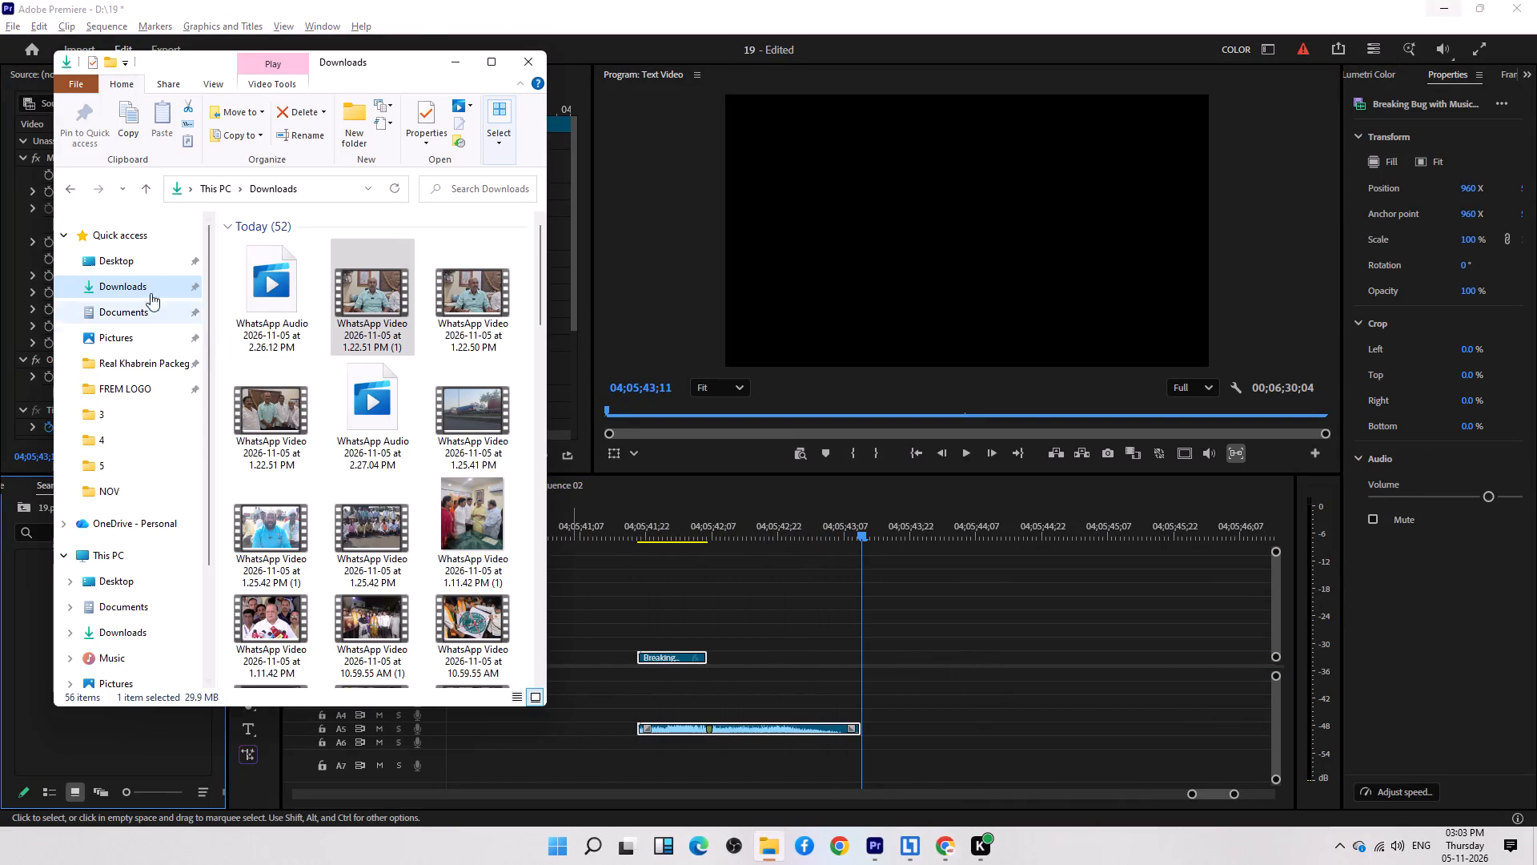
click(133, 278)
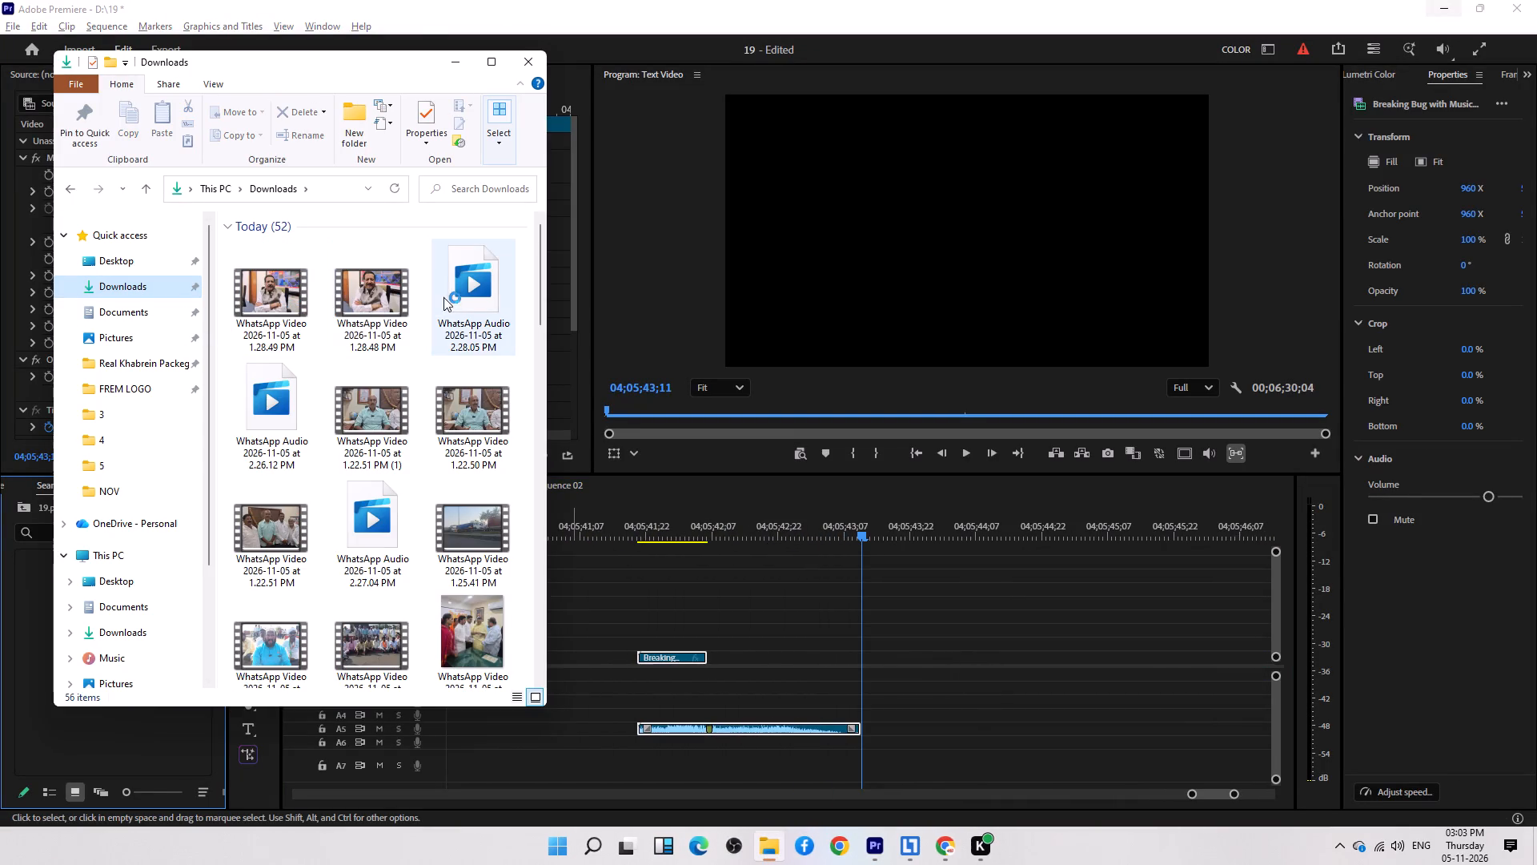
drag(478, 298, 636, 713)
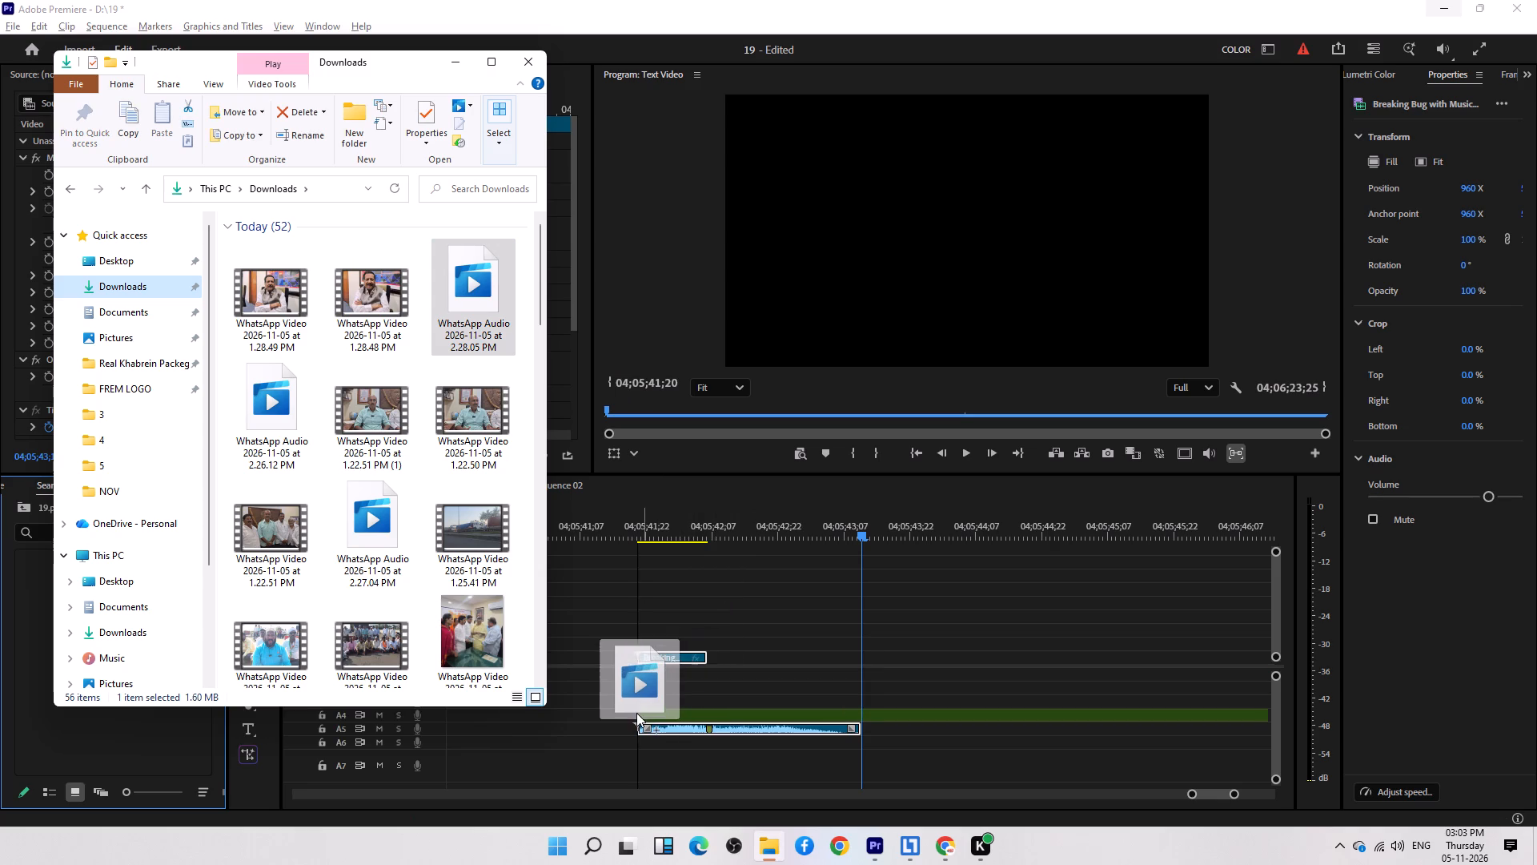
drag(636, 713, 629, 713)
drag(267, 306, 777, 630)
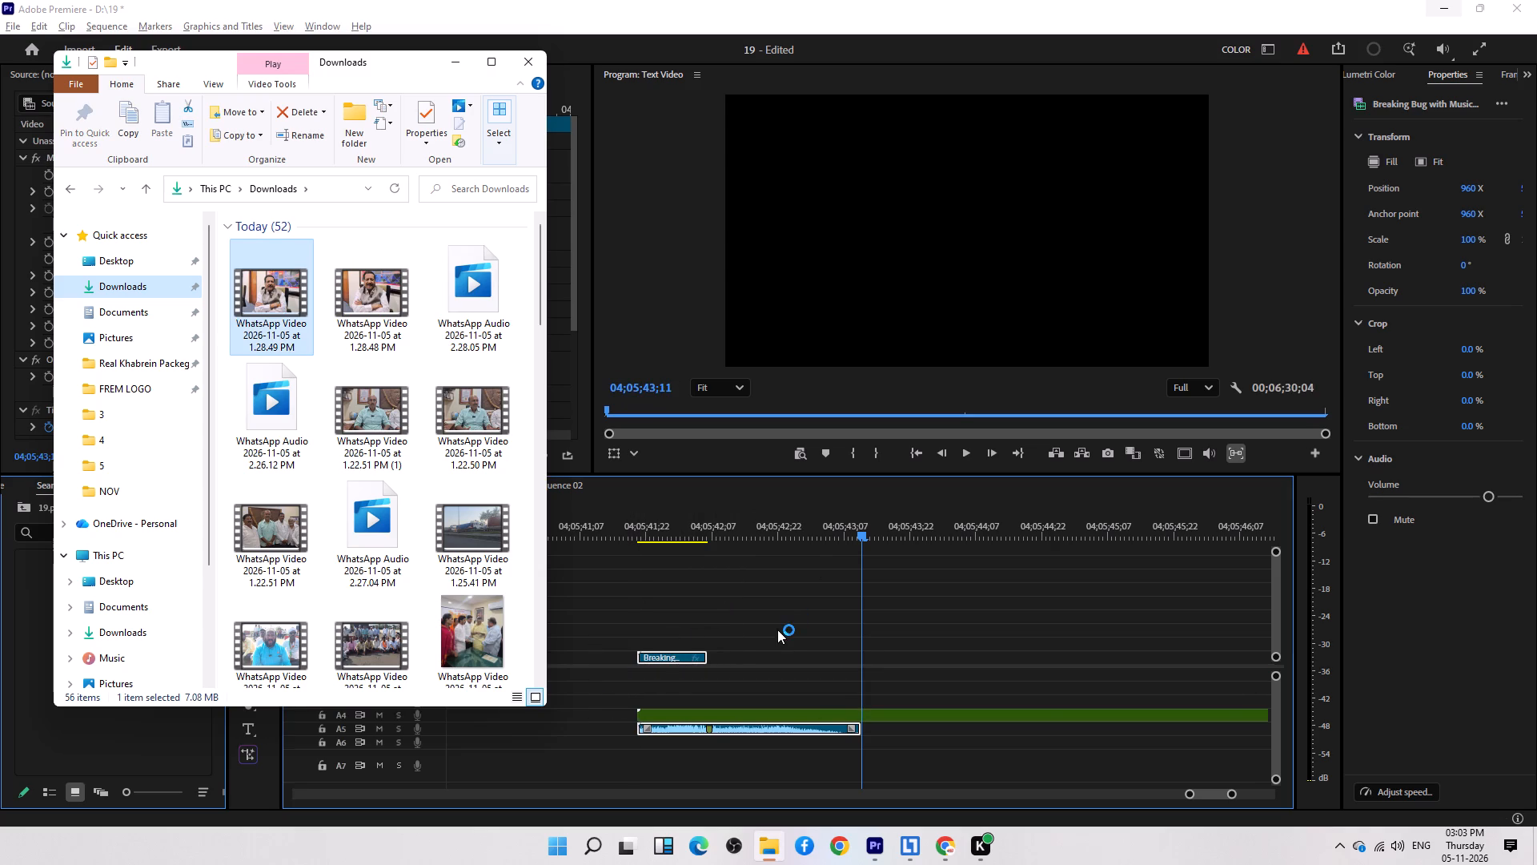
drag(777, 630, 710, 663)
Trim the quiet lead-in off the new WhatsApp voice-over and move it to track A3, aligned with the start of the video.
drag(638, 712, 882, 714)
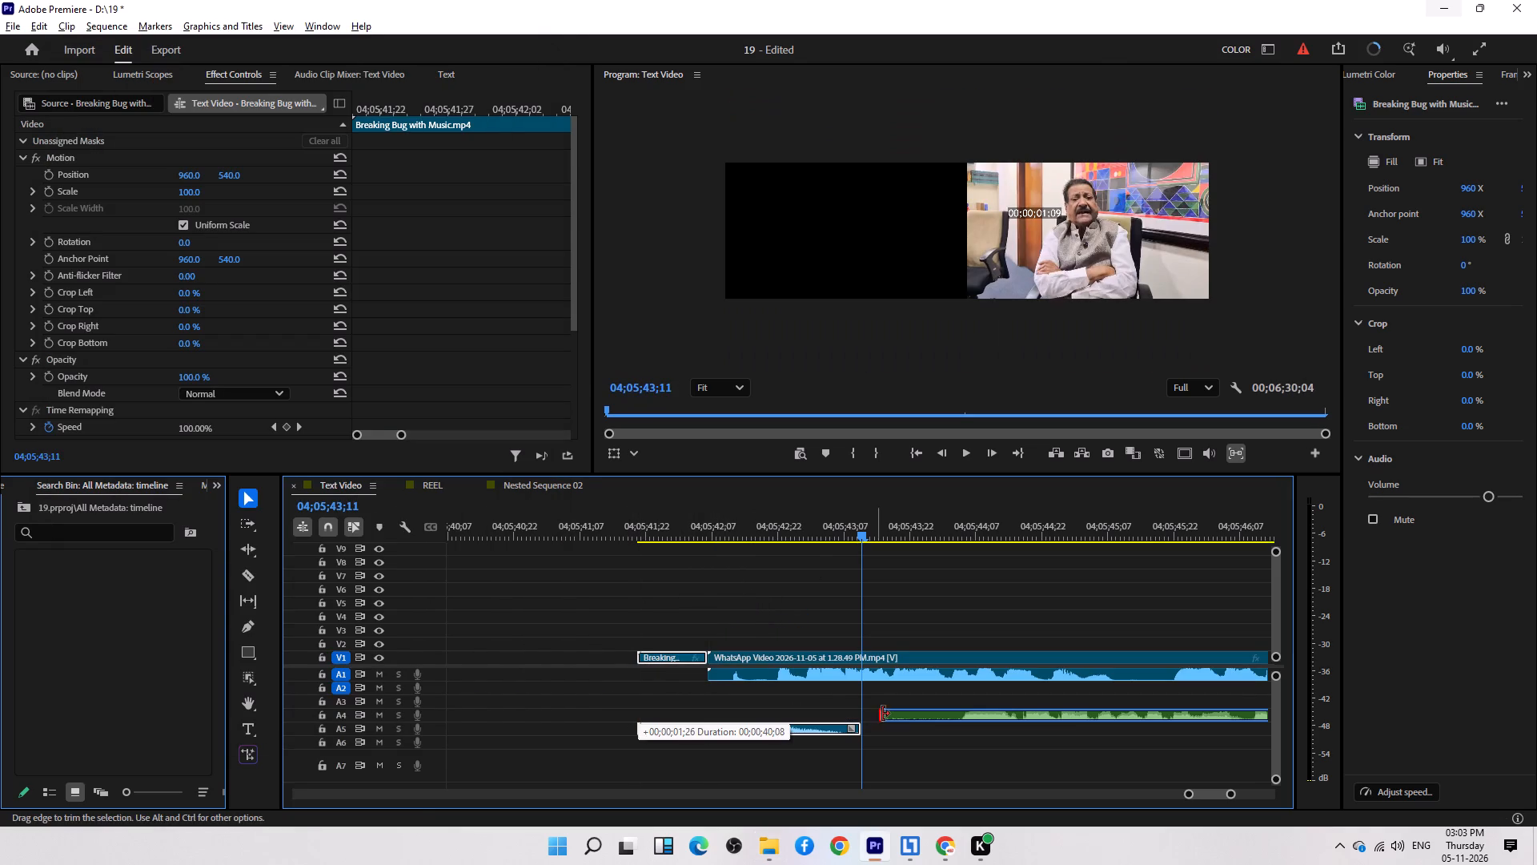
drag(882, 714, 903, 718)
drag(961, 714, 793, 703)
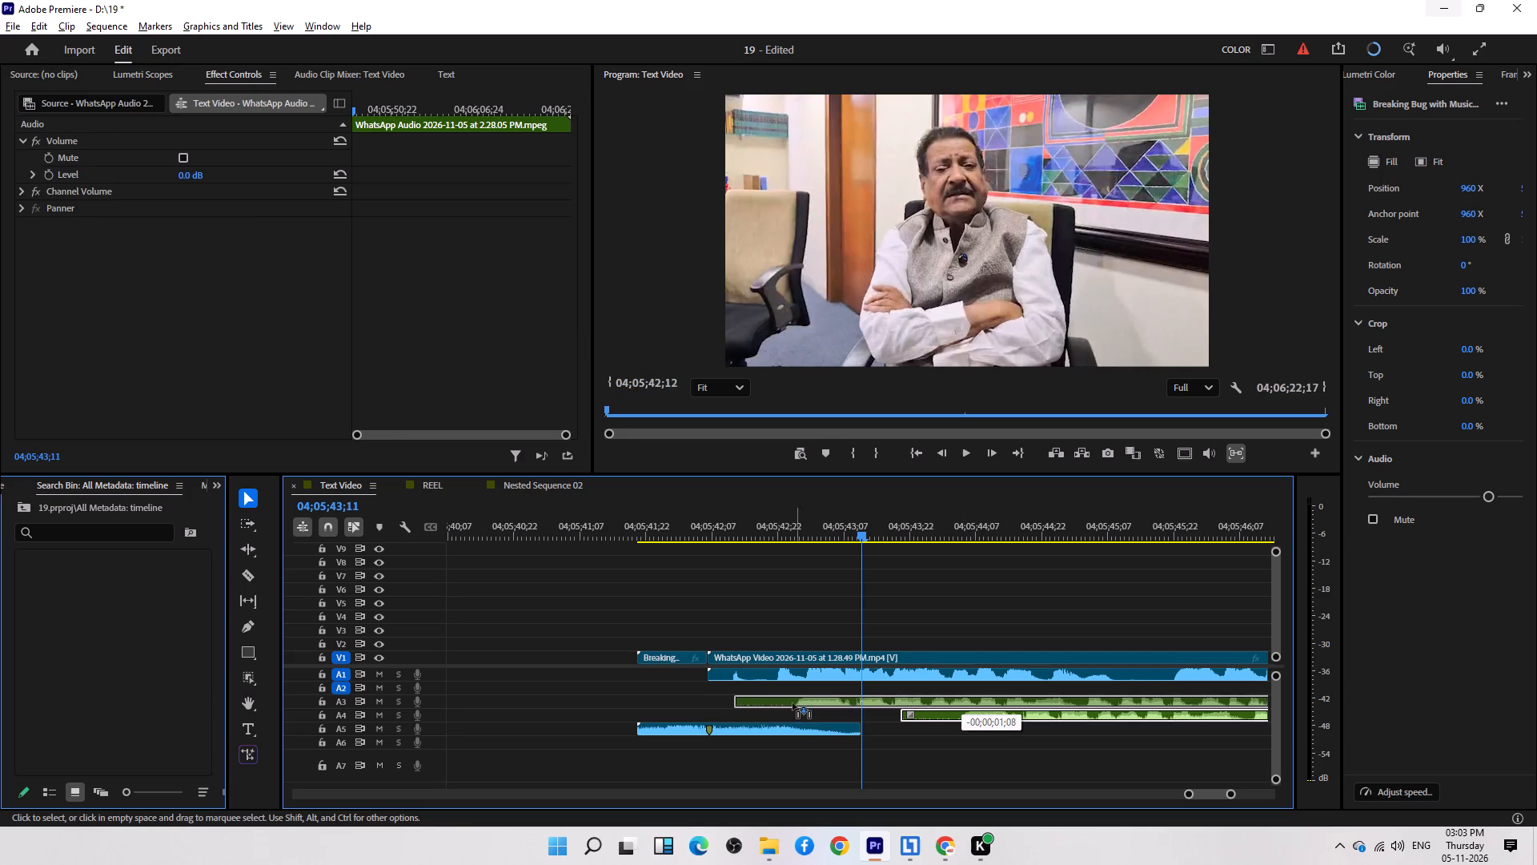
drag(793, 703, 760, 705)
click(918, 727)
Move the voice-over from A3 onto track A1, over the original sound of the 1.28.49 PM video.
scroll(917, 728, down, 2)
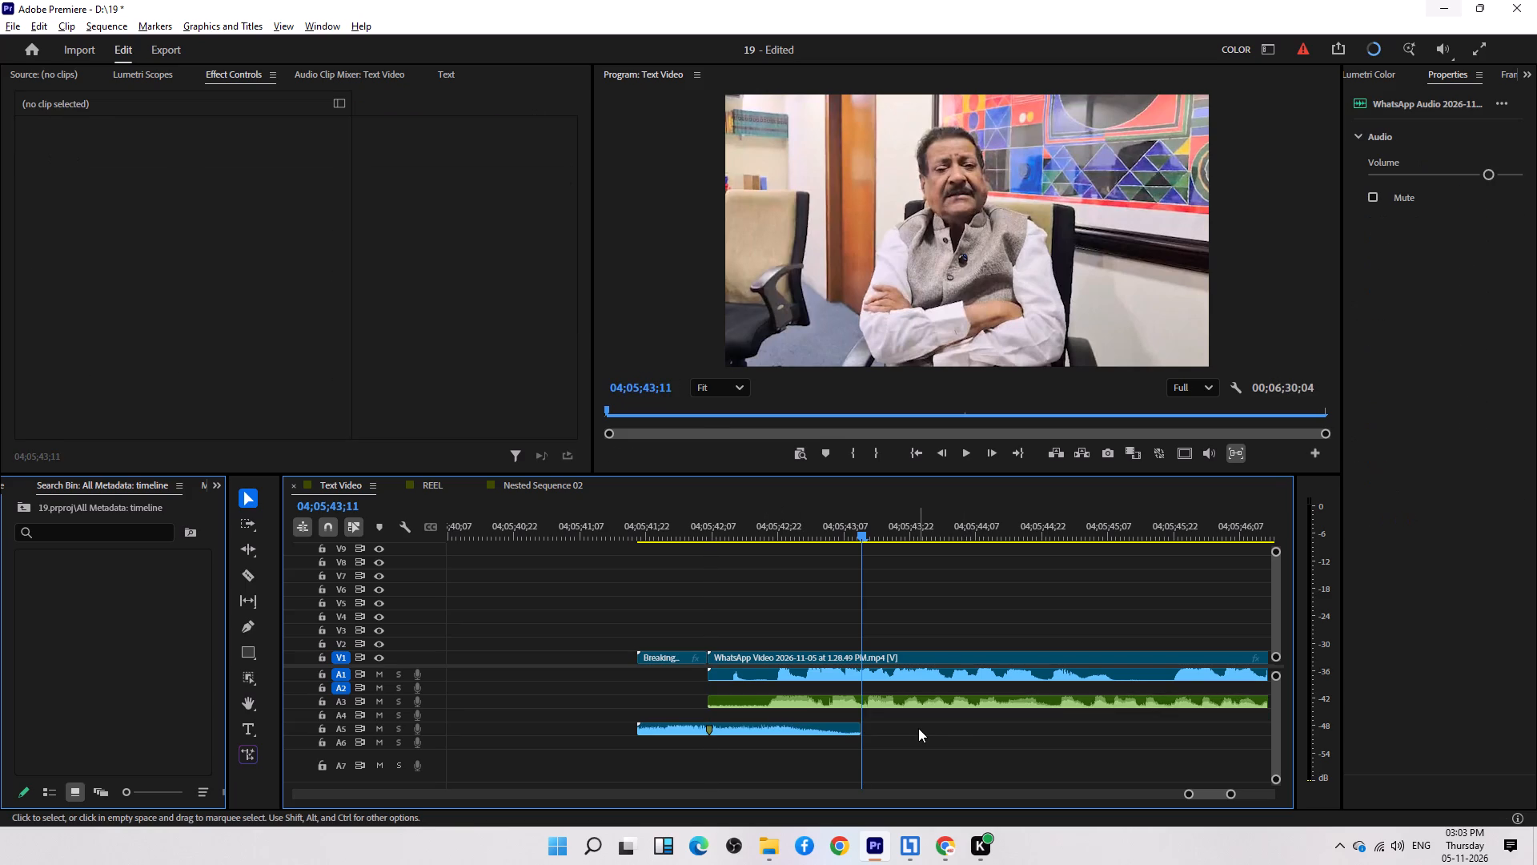
scroll(918, 728, down, 2)
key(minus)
scroll(912, 727, down, 8)
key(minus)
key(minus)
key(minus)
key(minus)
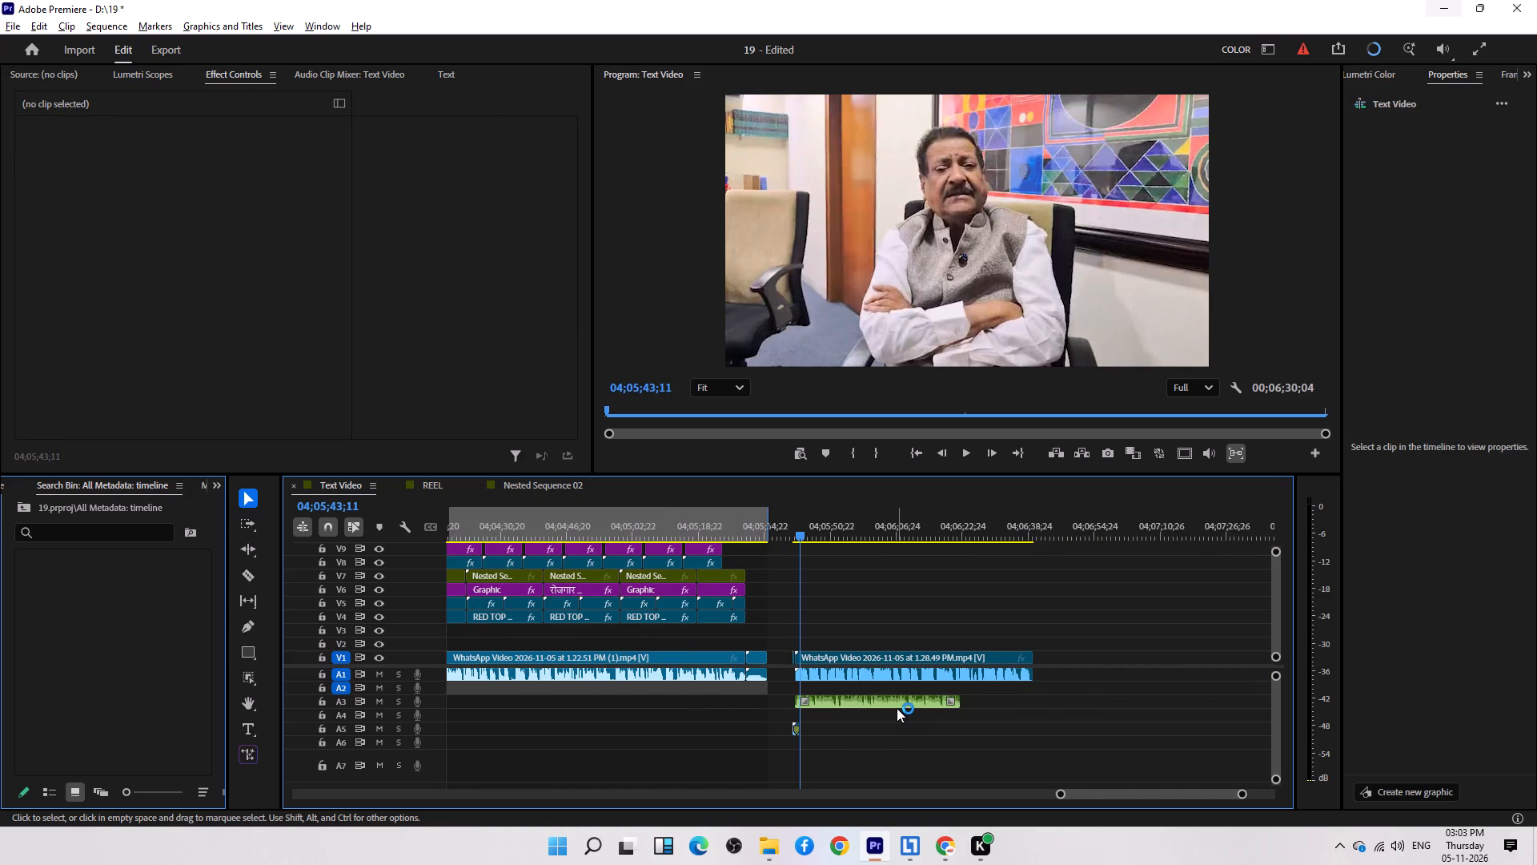
drag(897, 705, 901, 678)
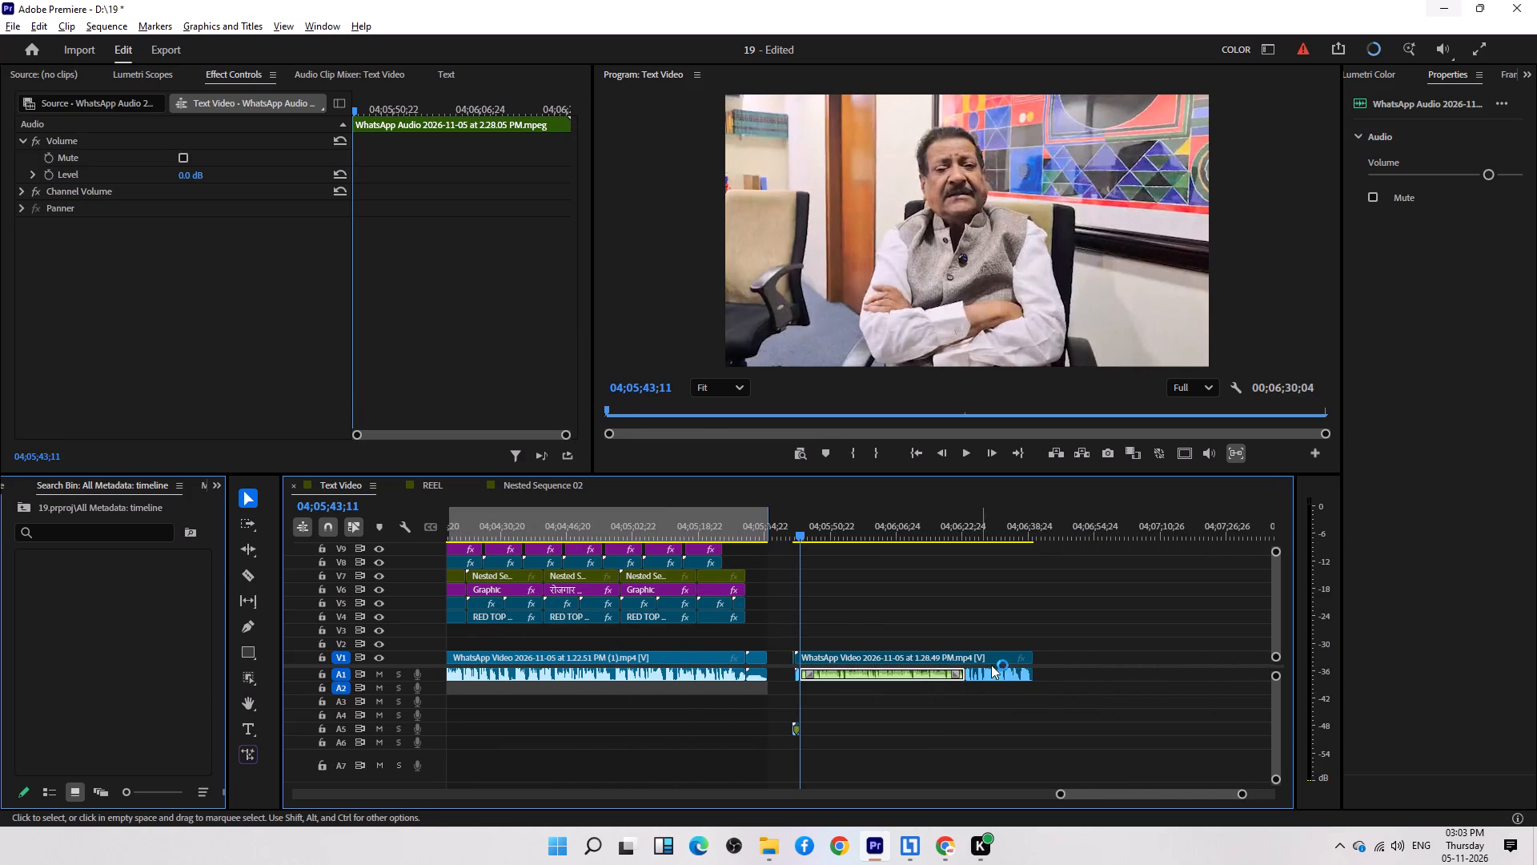
Trim the head of the 1.28.49 PM video to remove its original sound, and move video and voice-over back against the Breaking Bug clip.
key(equal)
key(equal)
key(equal)
key(equal)
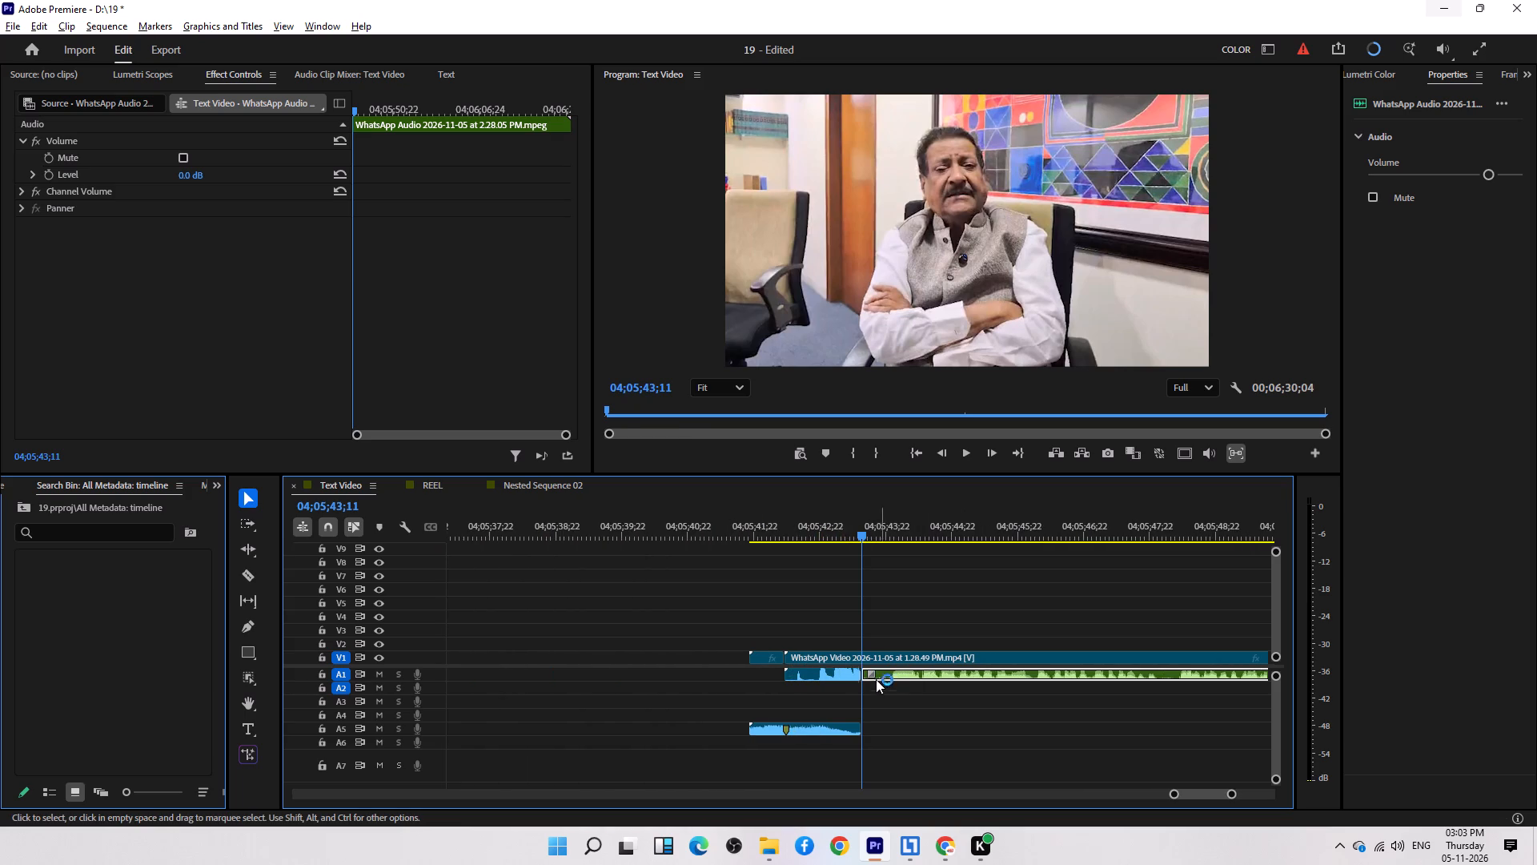
drag(789, 655, 861, 664)
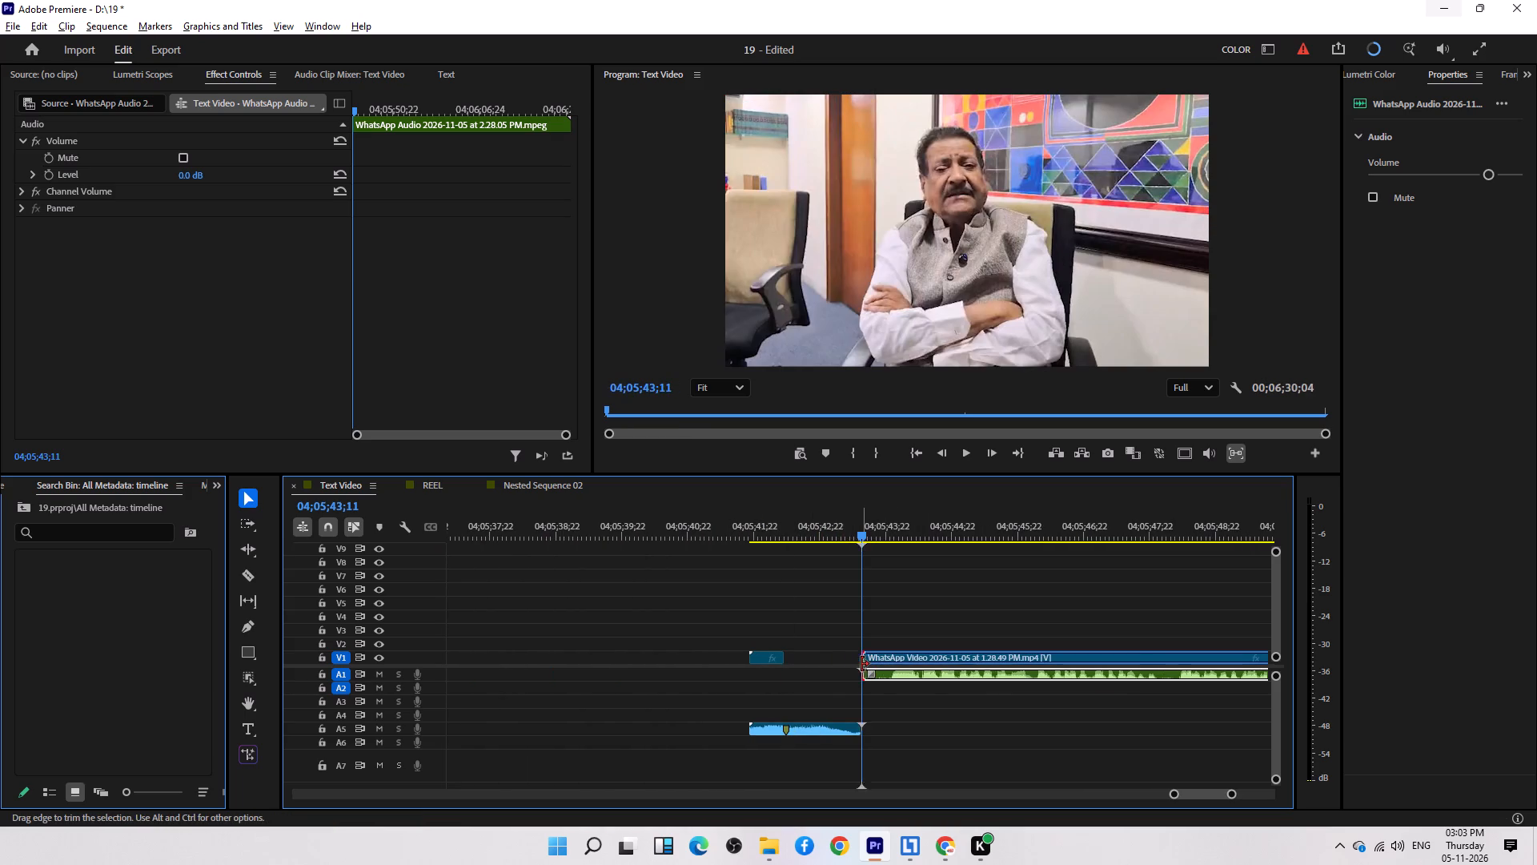
drag(903, 661, 827, 654)
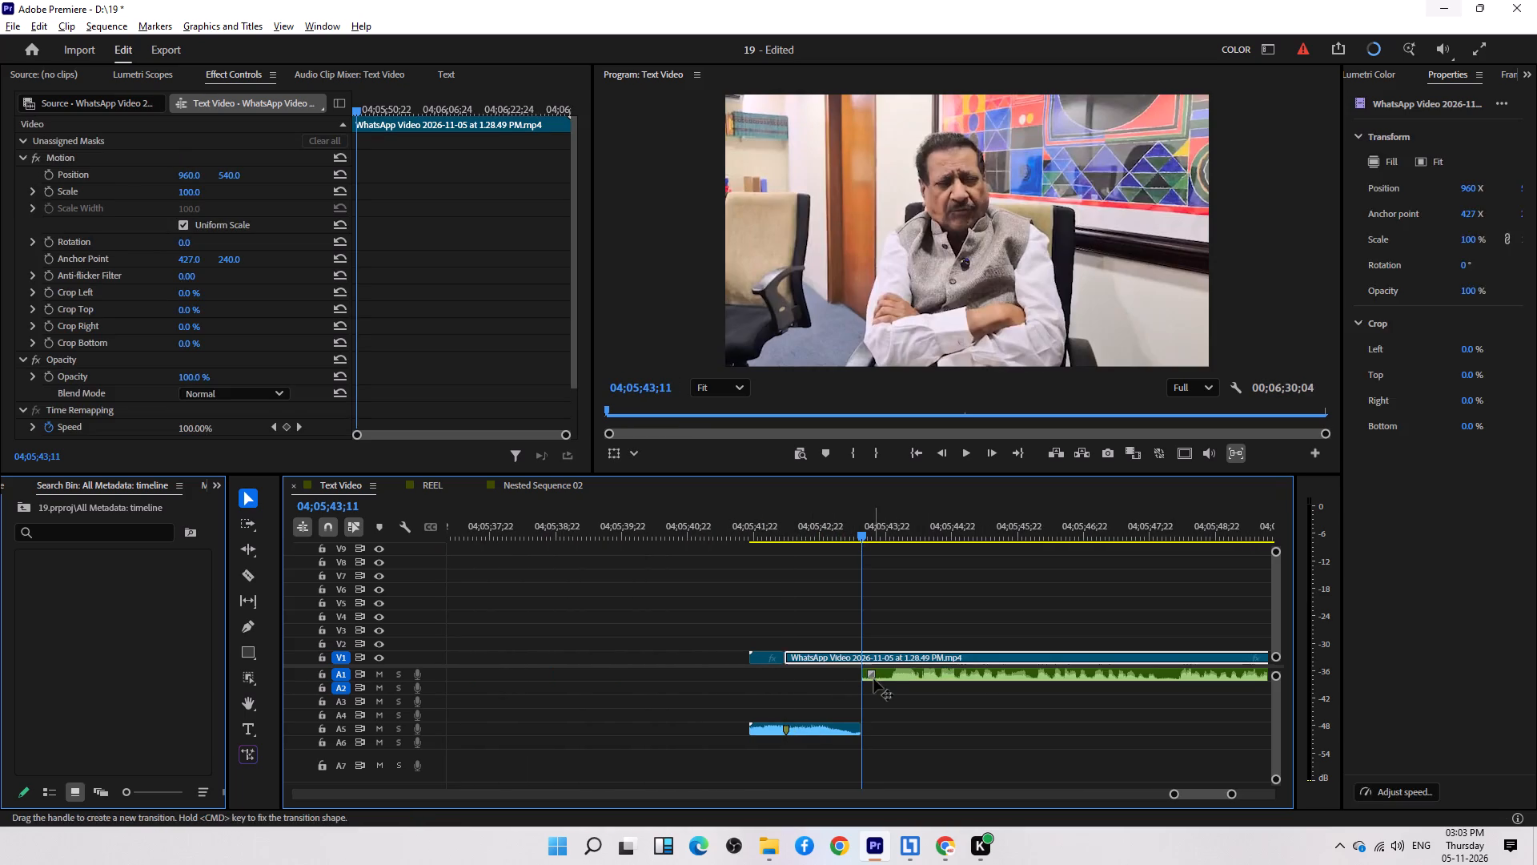
drag(880, 676, 806, 672)
Shorten the end of the 1.28.49 PM video to match the voice-over and delete the leftover original audio on A1.
scroll(840, 698, down, 12)
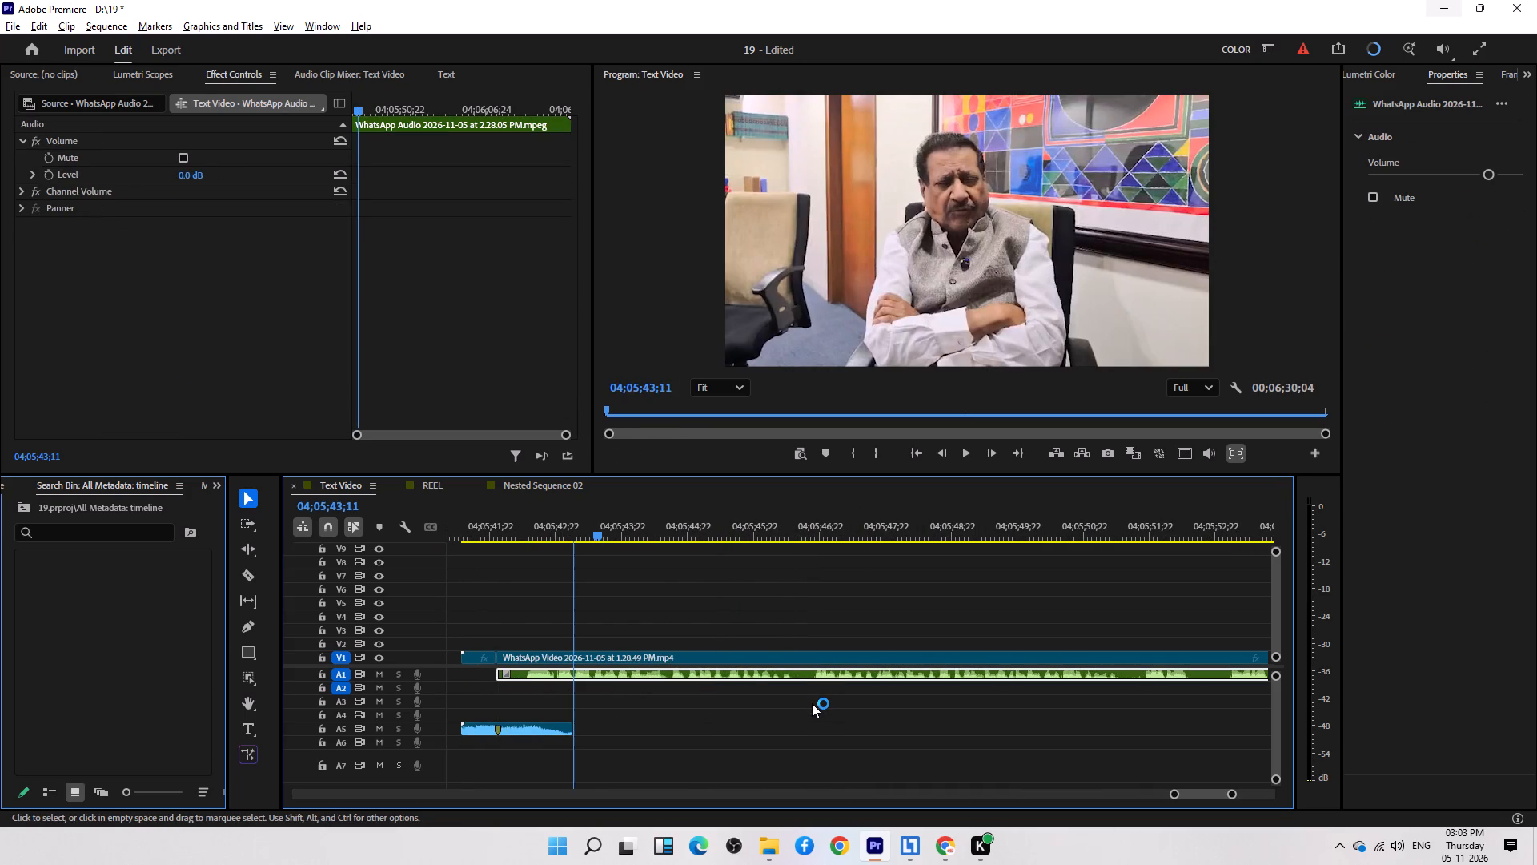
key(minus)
scroll(810, 703, down, 11)
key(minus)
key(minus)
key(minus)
drag(1001, 659, 989, 654)
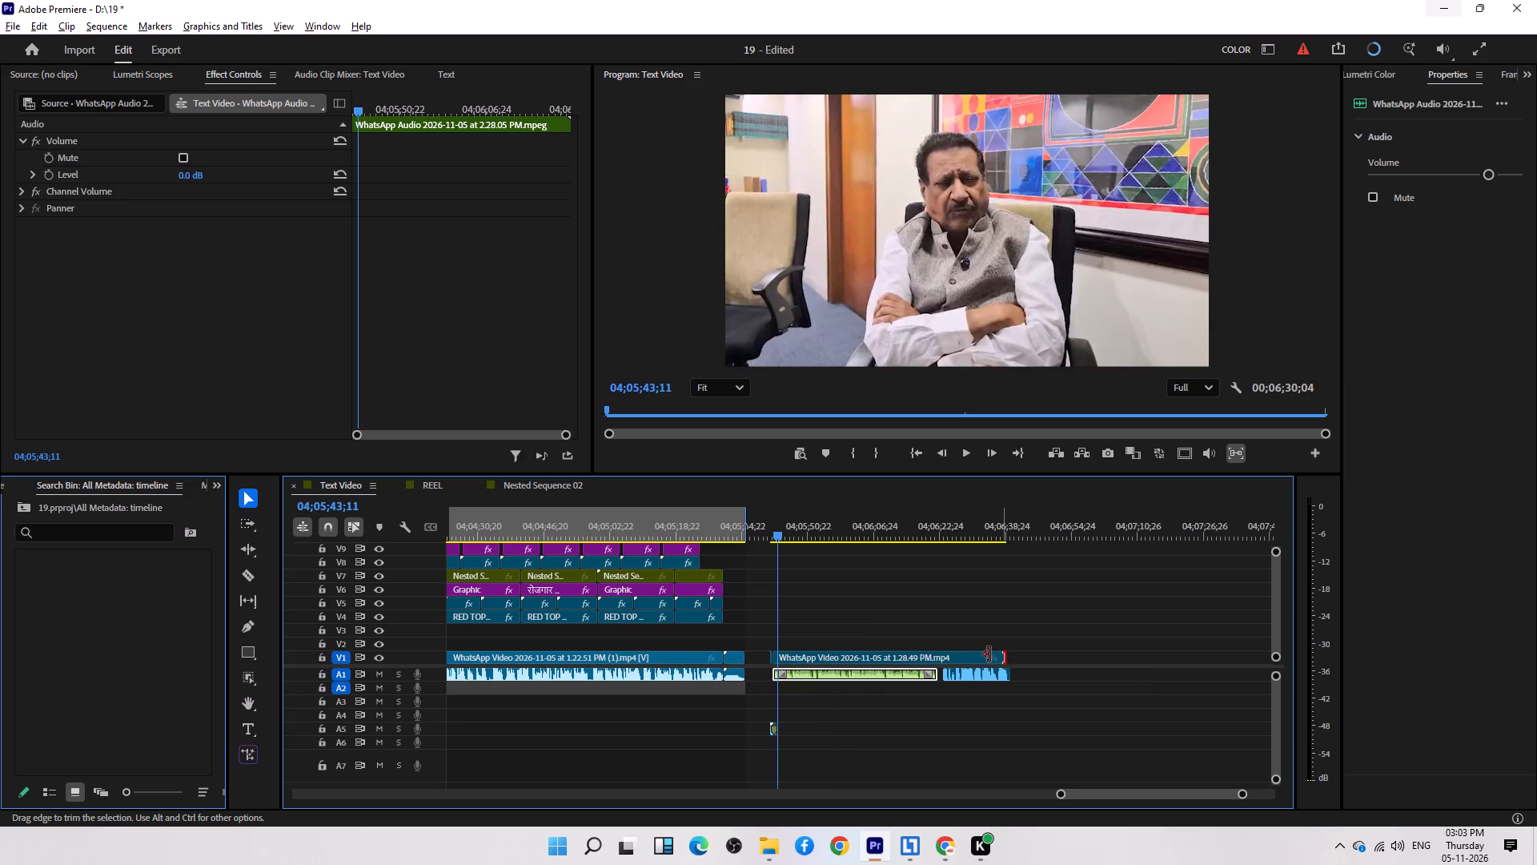
drag(989, 654, 932, 653)
drag(999, 655, 1005, 697)
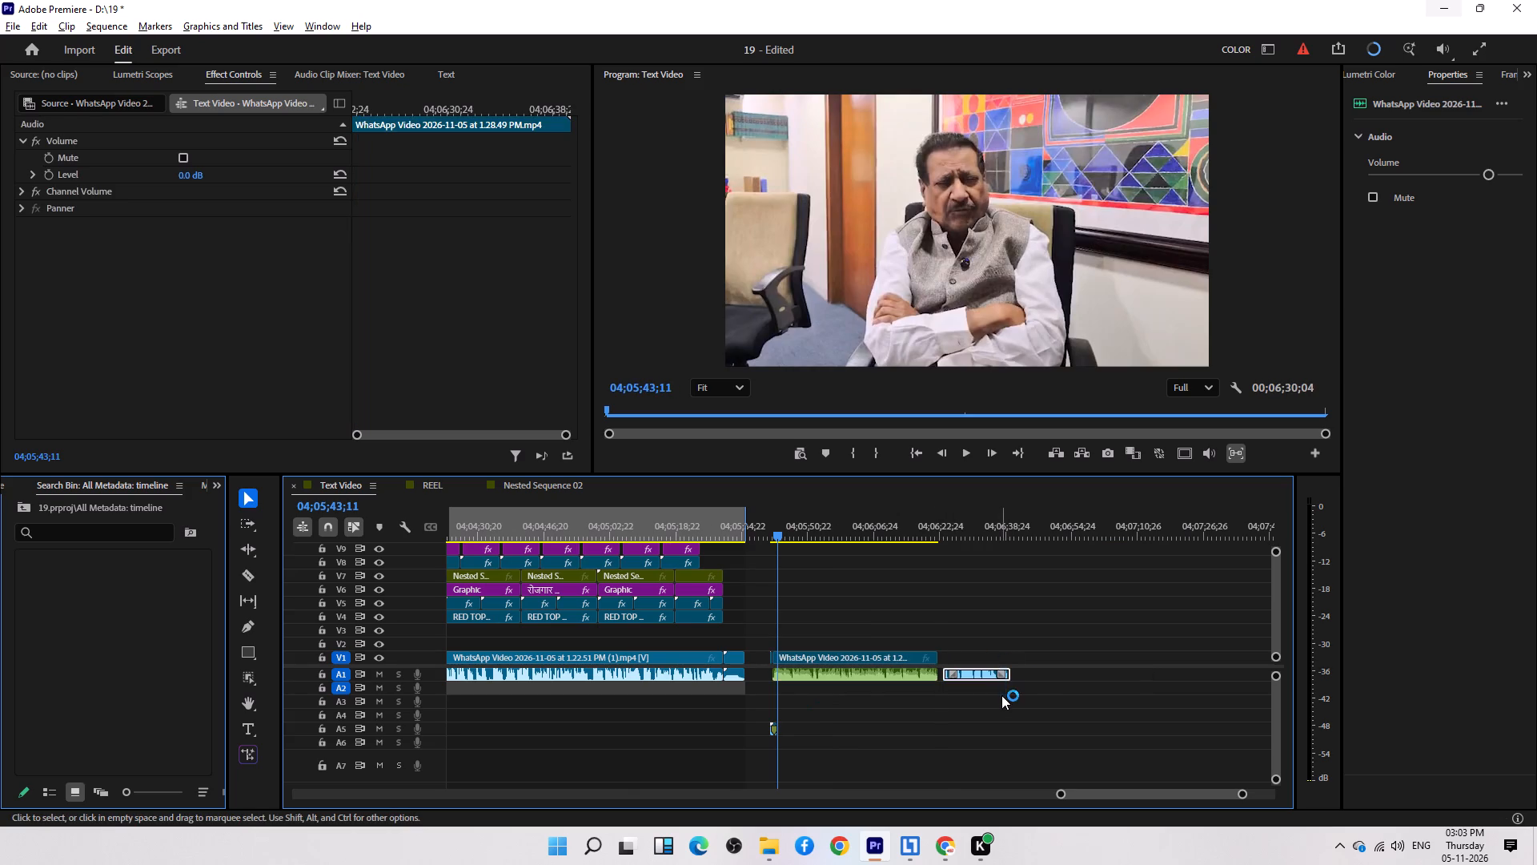
key(Delete)
Add WhatsApp Video 1.28.48 PM from Downloads to V1 directly after the voice-over section.
click(775, 855)
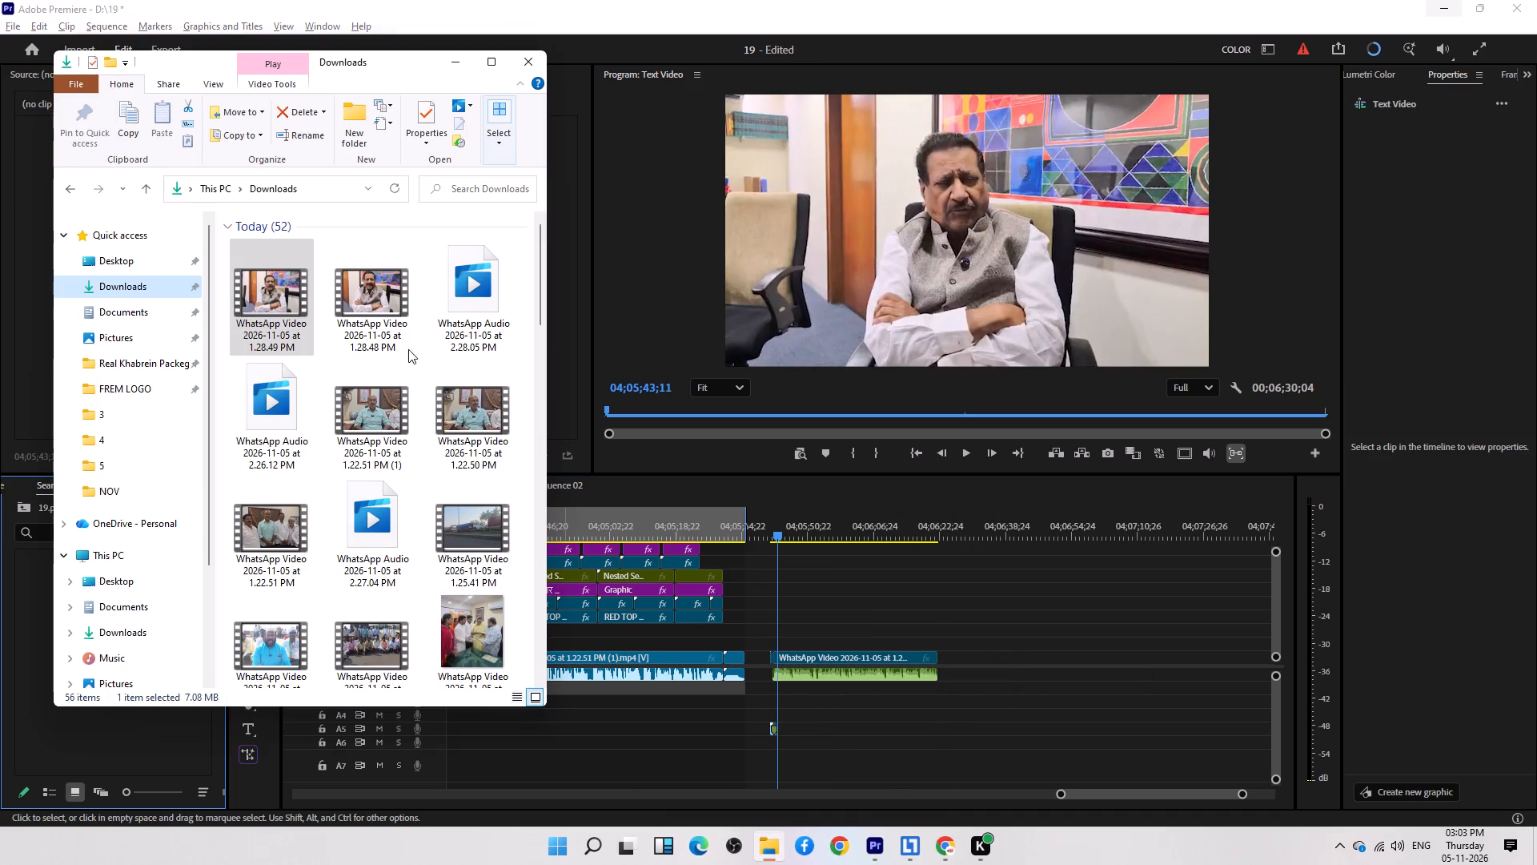
drag(395, 311, 944, 658)
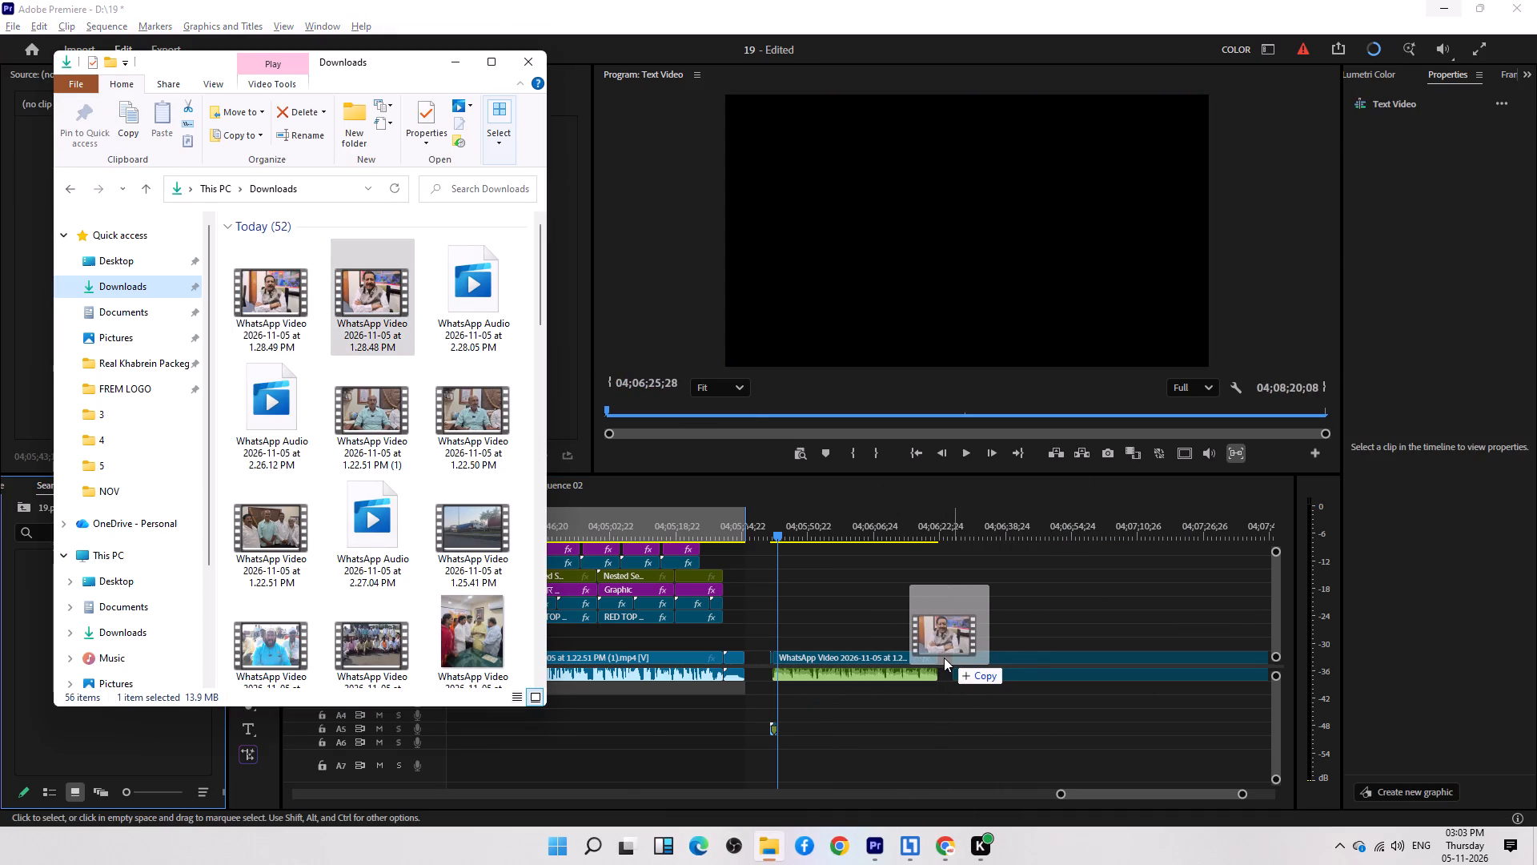
drag(944, 658, 933, 654)
click(989, 598)
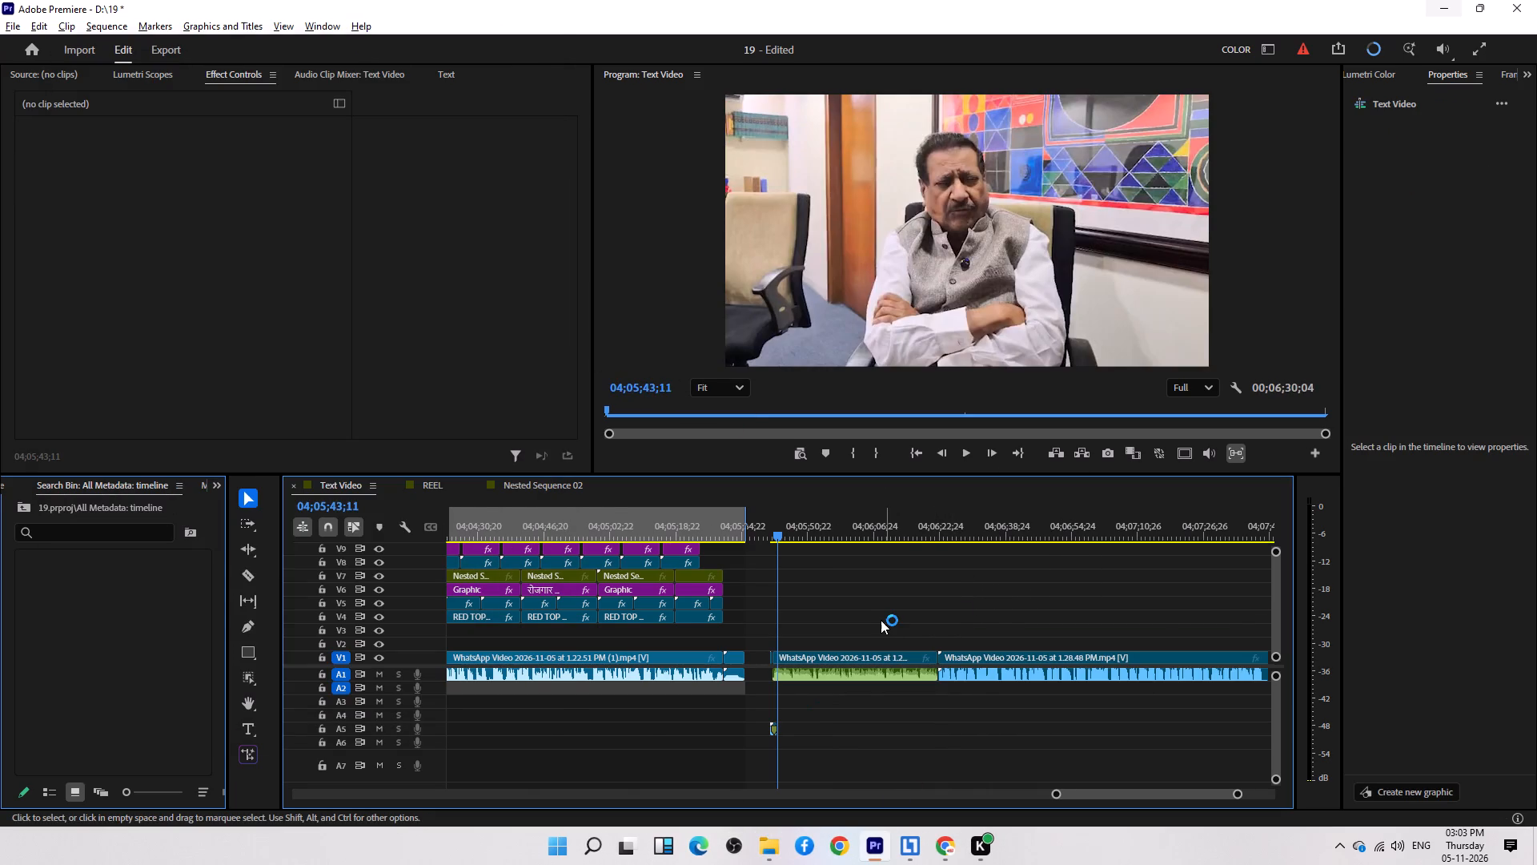
Set the playhead to the start of the 1.28.49 PM clip and find the beginning of the previous story's overlay graphics.
key(Up)
scroll(879, 620, up, 12)
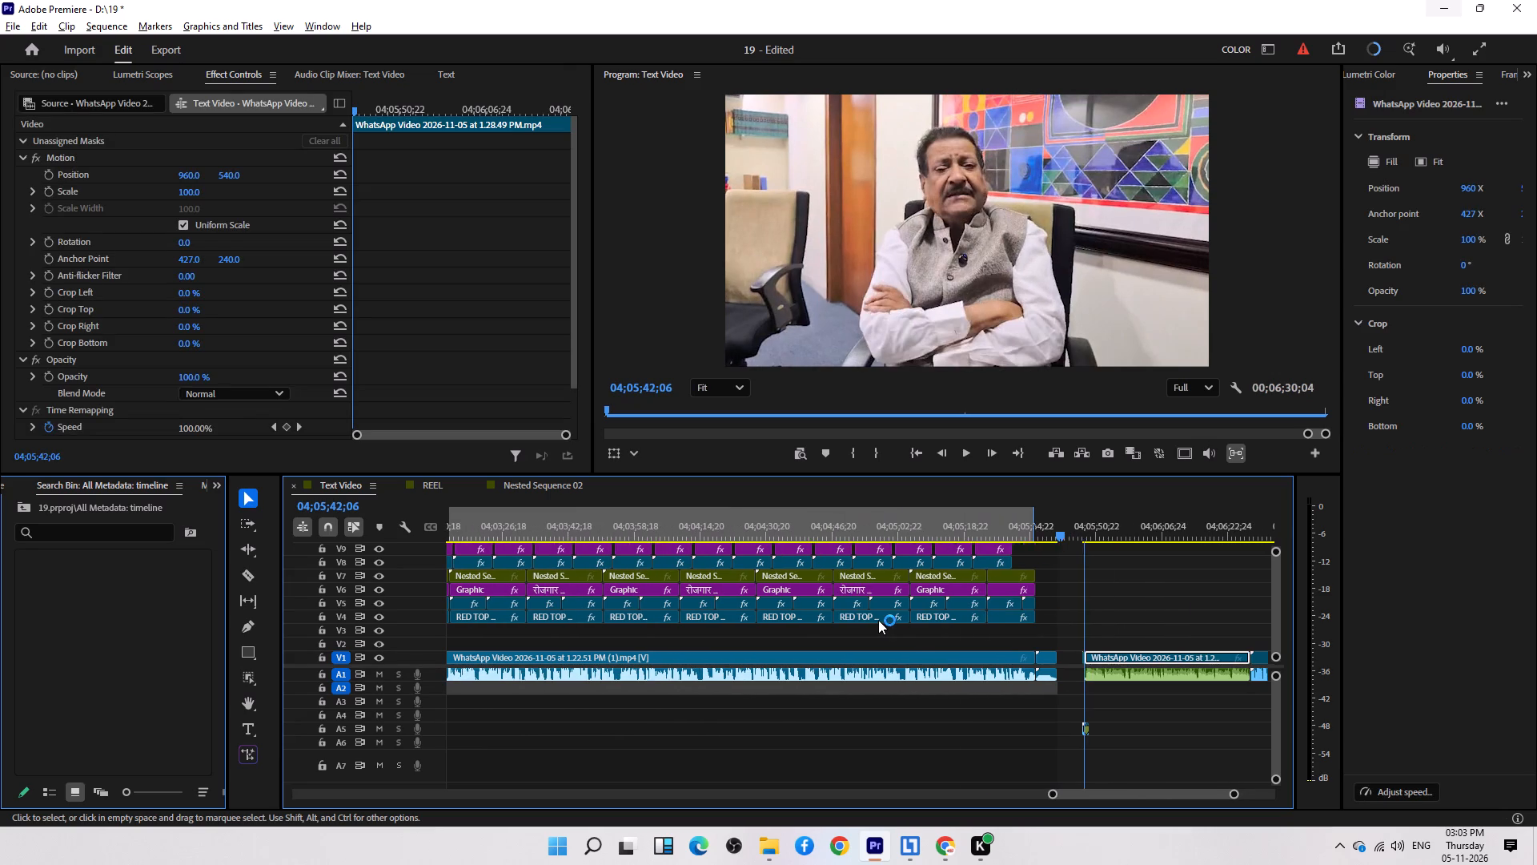
scroll(878, 620, up, 20)
scroll(878, 620, up, 19)
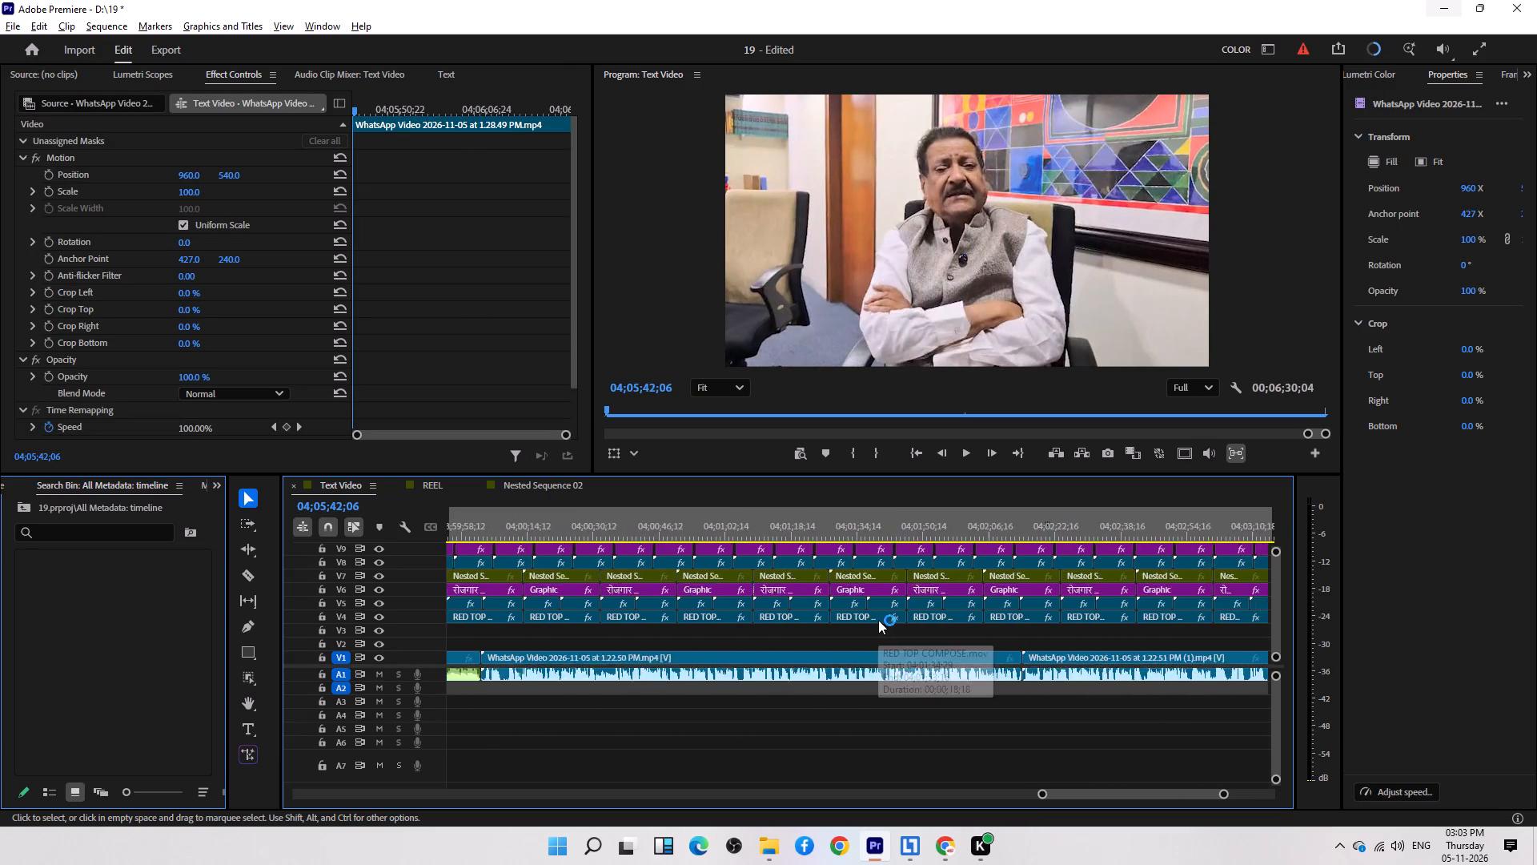
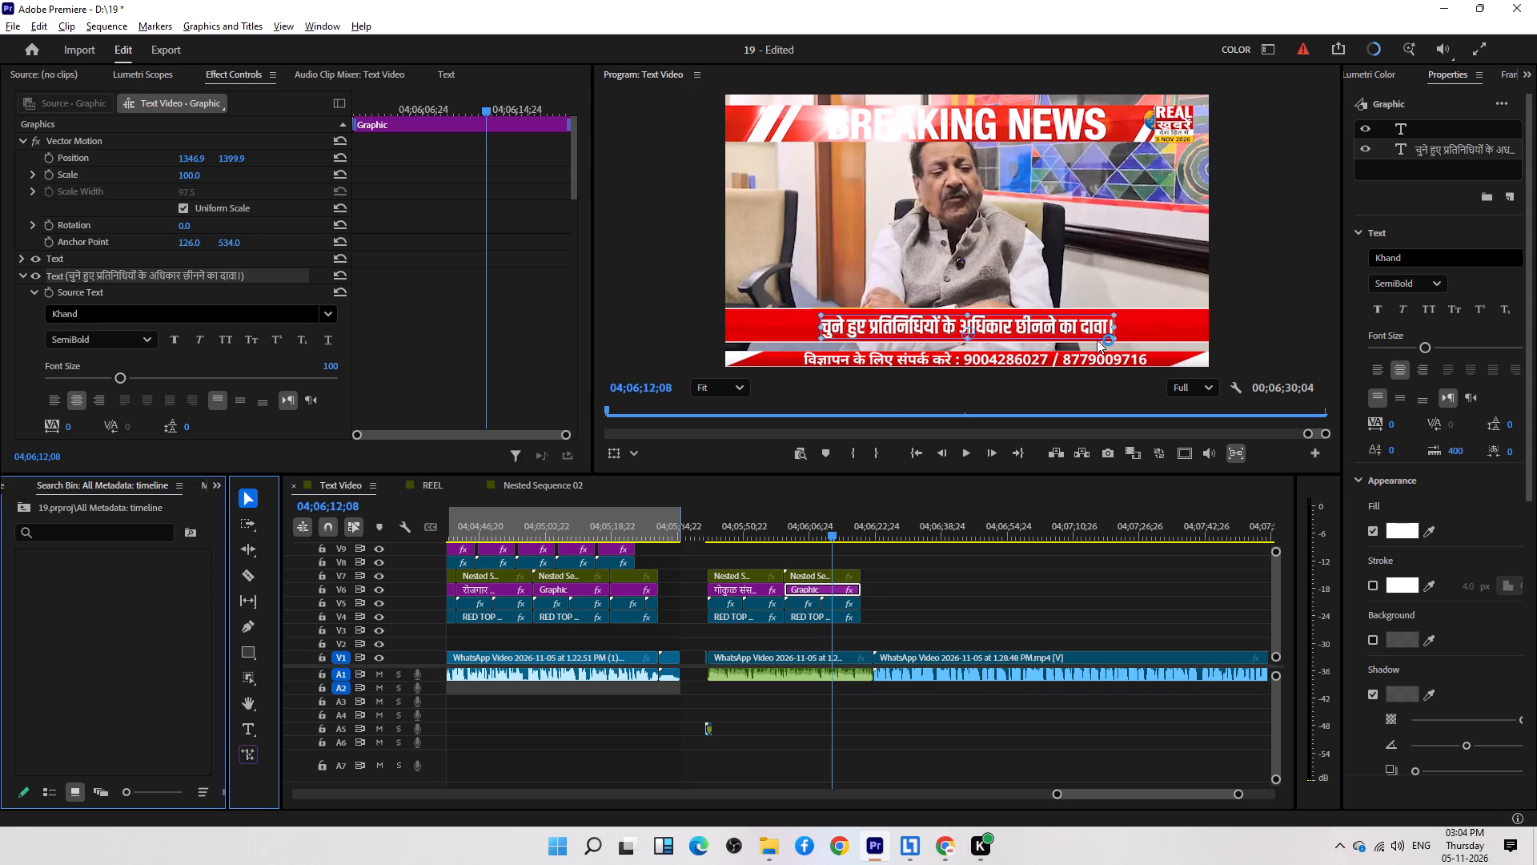
click(1120, 326)
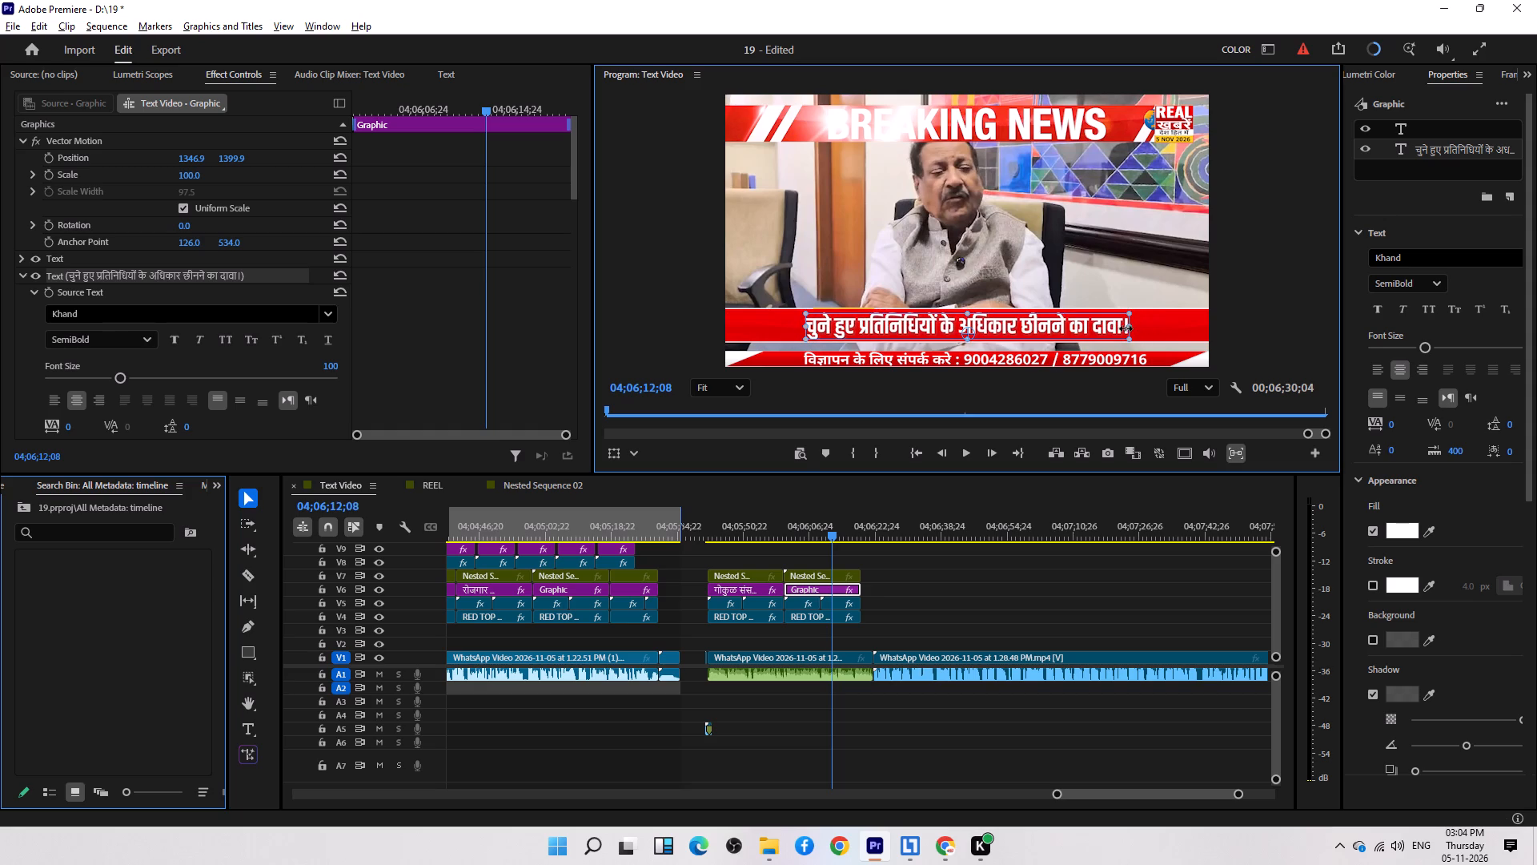
click(1014, 573)
Duplicate both lower-third graphic sets repeatedly from the story's start to its end, then cut and delete the excess beyond the last interview clip.
key(Up)
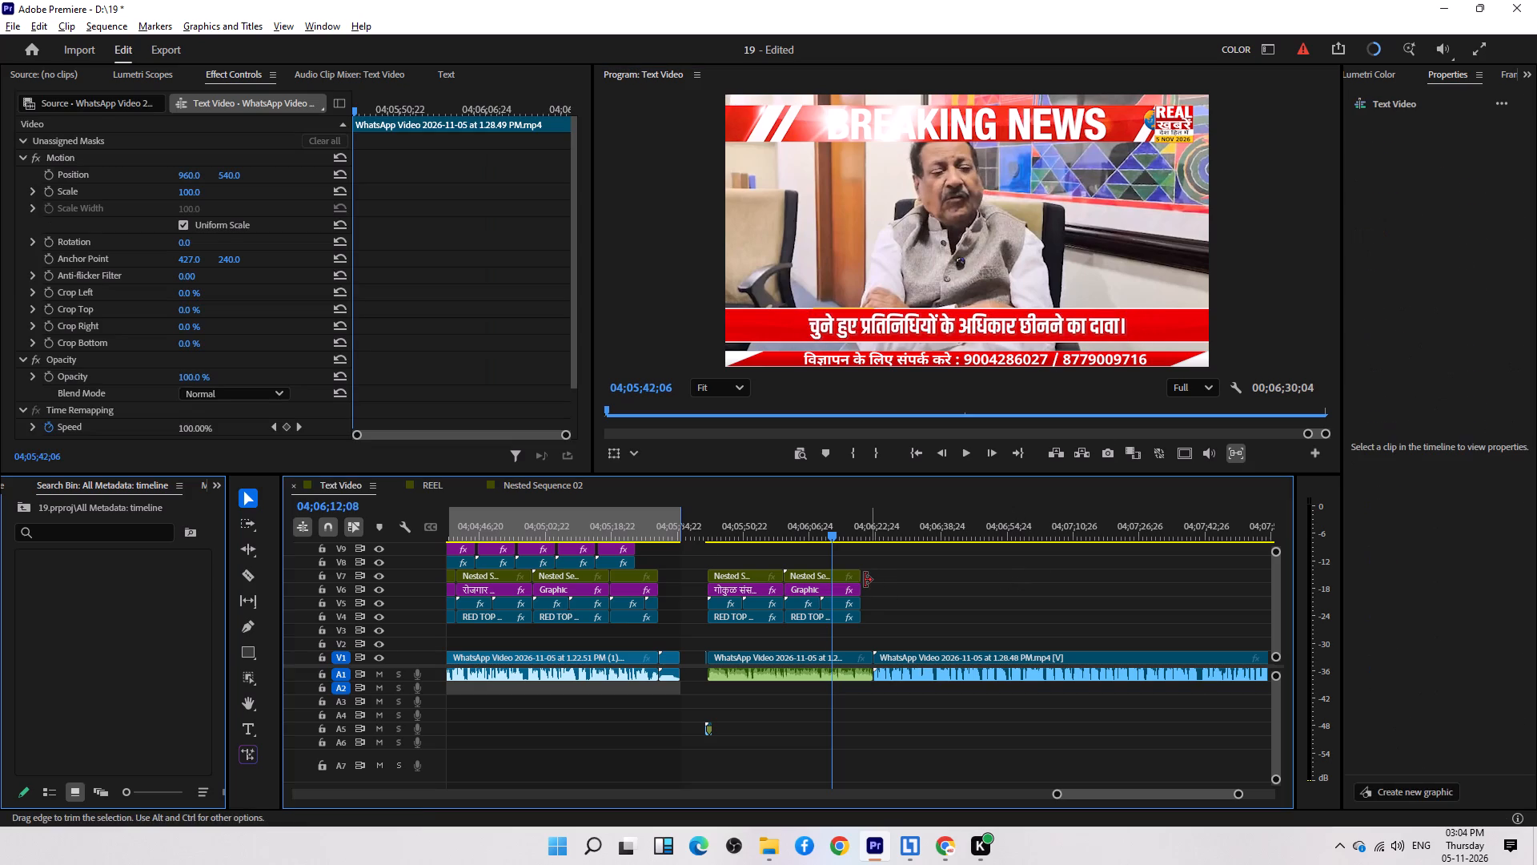
drag(885, 565, 704, 618)
key(ctrl+c)
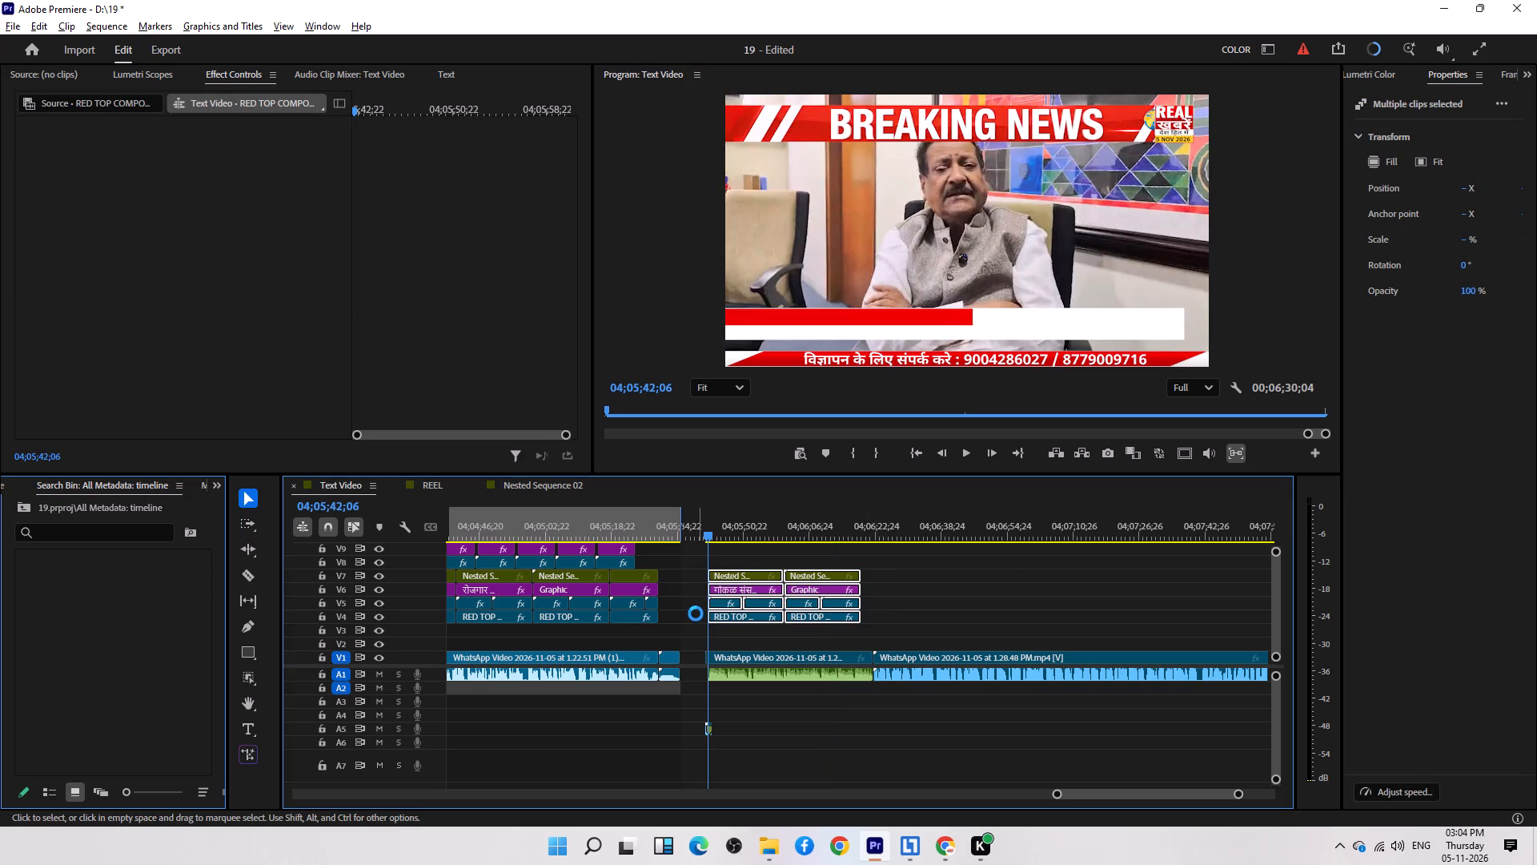
key(ctrl+v)
key(ctrl+v)
key(ctrl+v)
key(ctrl+v)
key(ctrl+v)
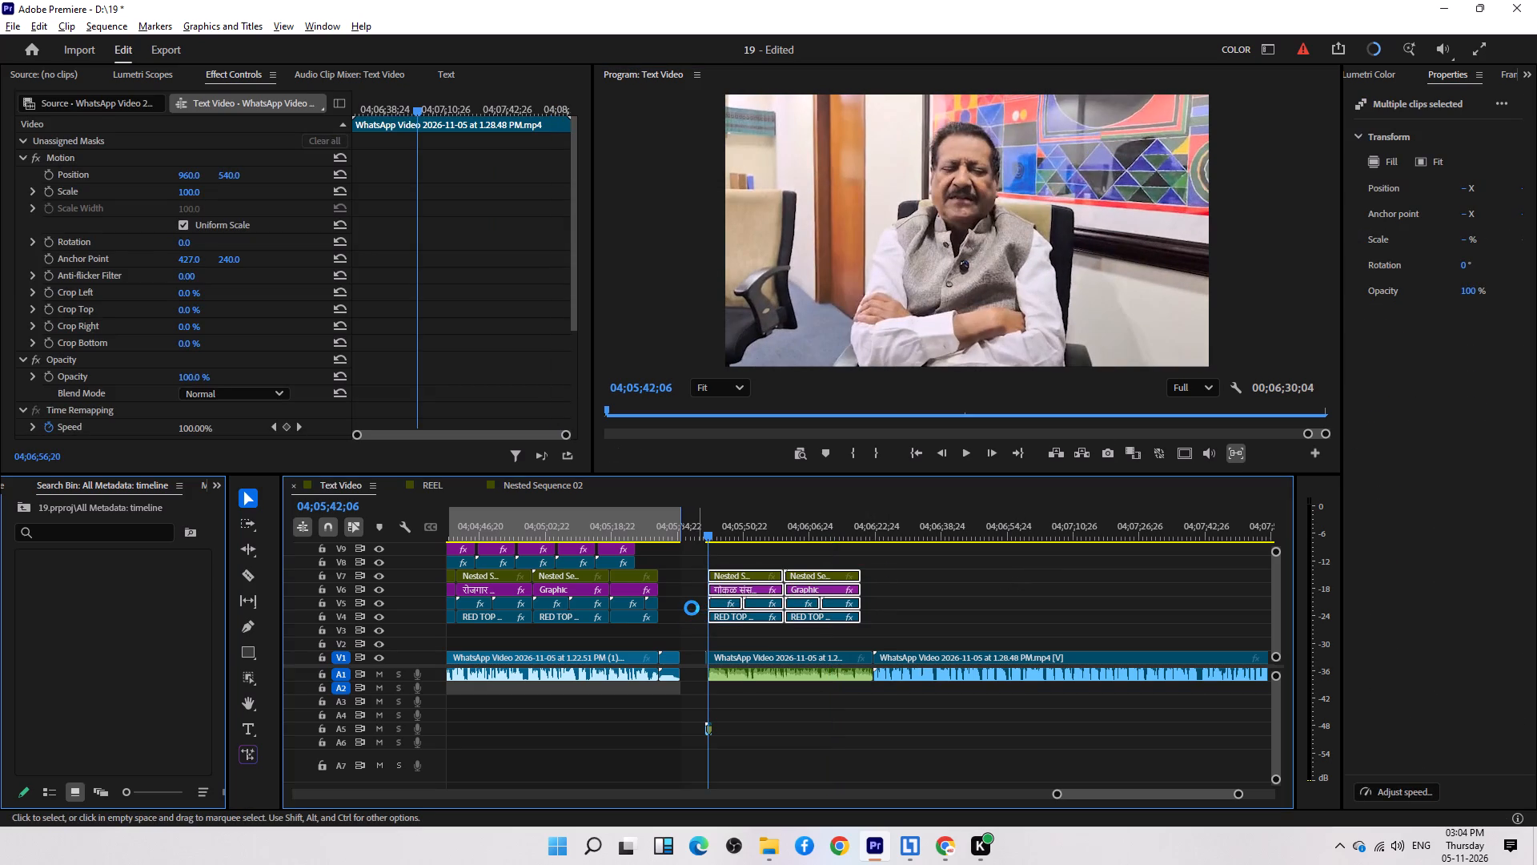
key(Up)
key(z)
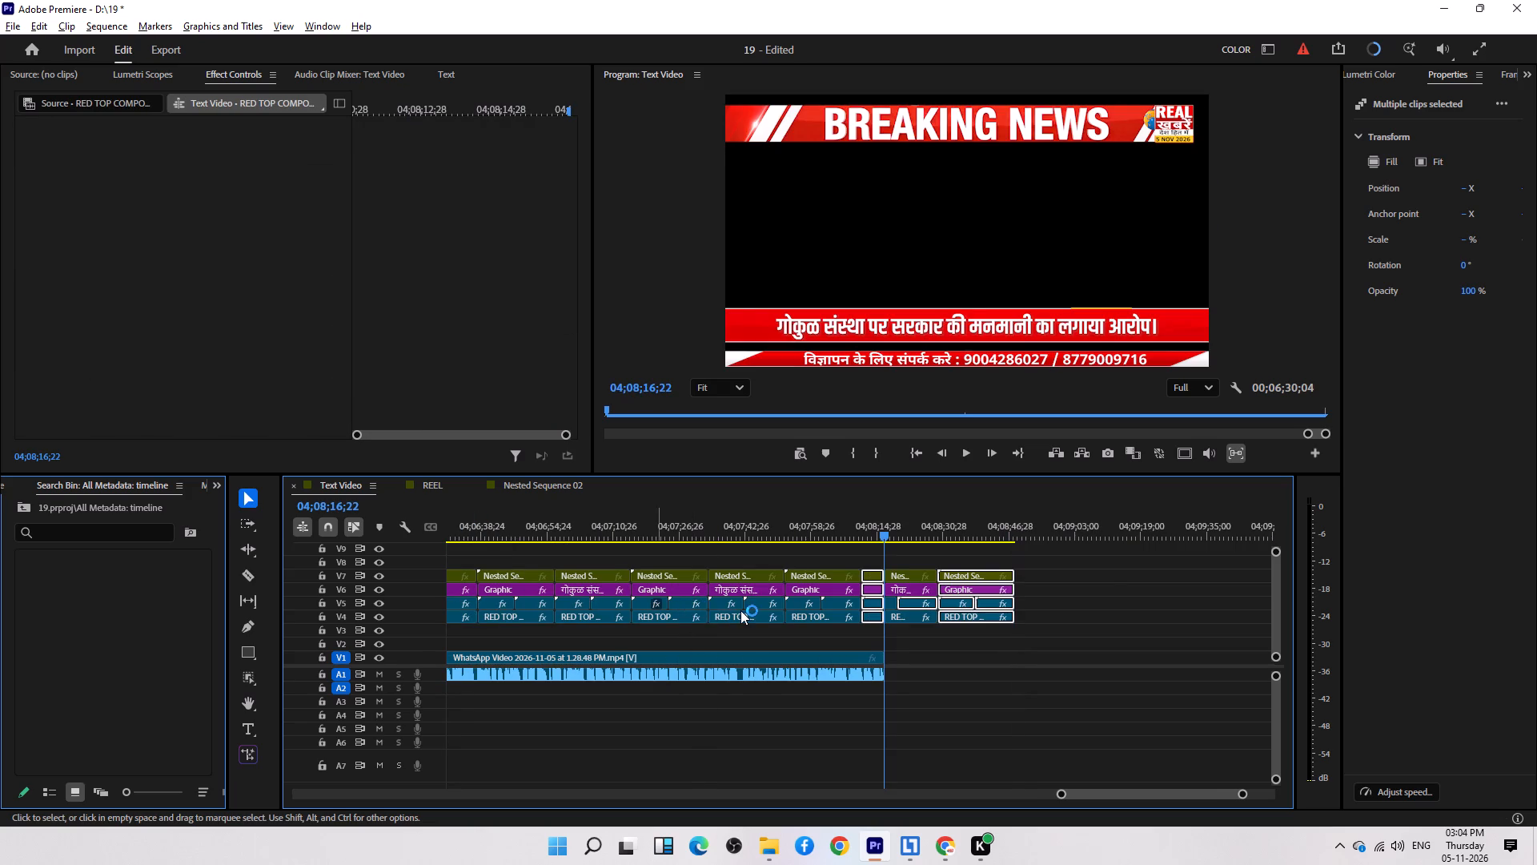
drag(1102, 562, 896, 642)
key(Delete)
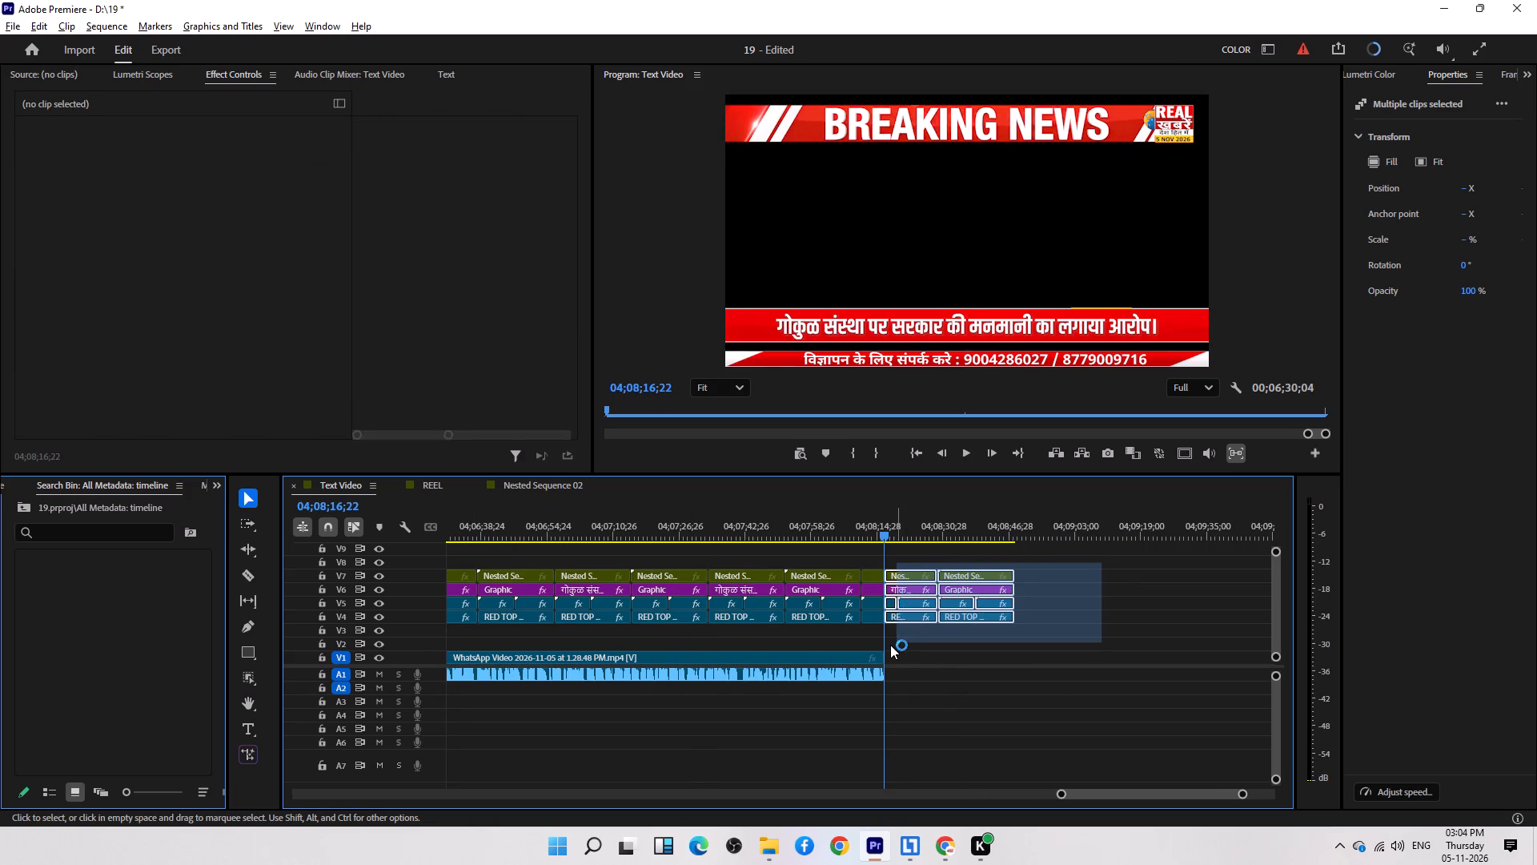
Copy the end bumper with music from the previous story and paste it after the last Prithviraj Chavan interview clip.
scroll(890, 645, up, 19)
drag(689, 651, 680, 658)
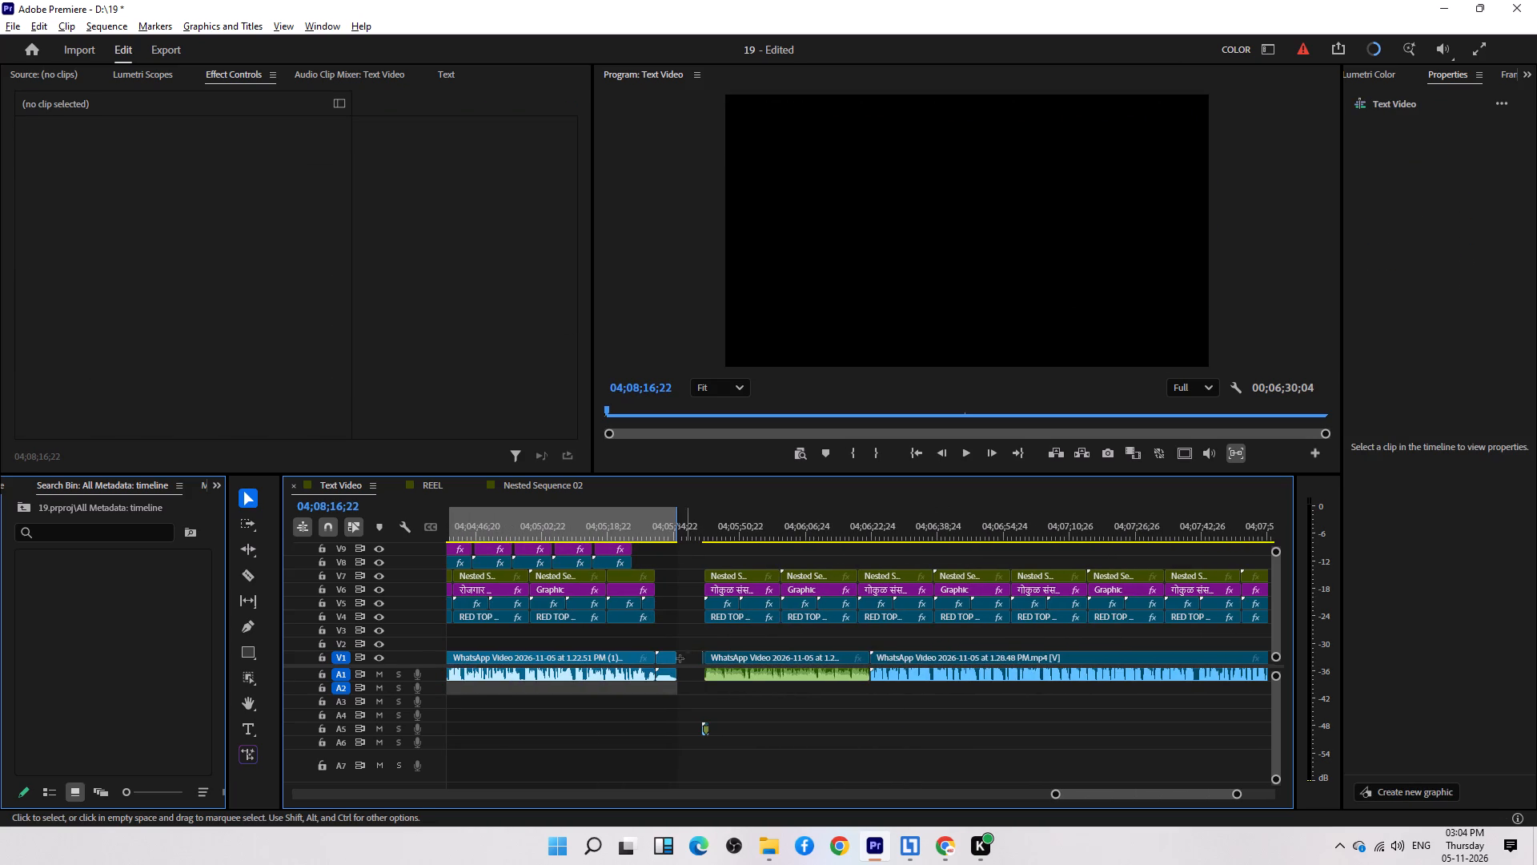
drag(680, 658, 671, 680)
key(ctrl+c)
key(ctrl+v)
Mark the range of the Prithviraj Chavan story including its end bumper and export it as 11 to D:\NOV\5 in H.264.
drag(954, 562, 941, 613)
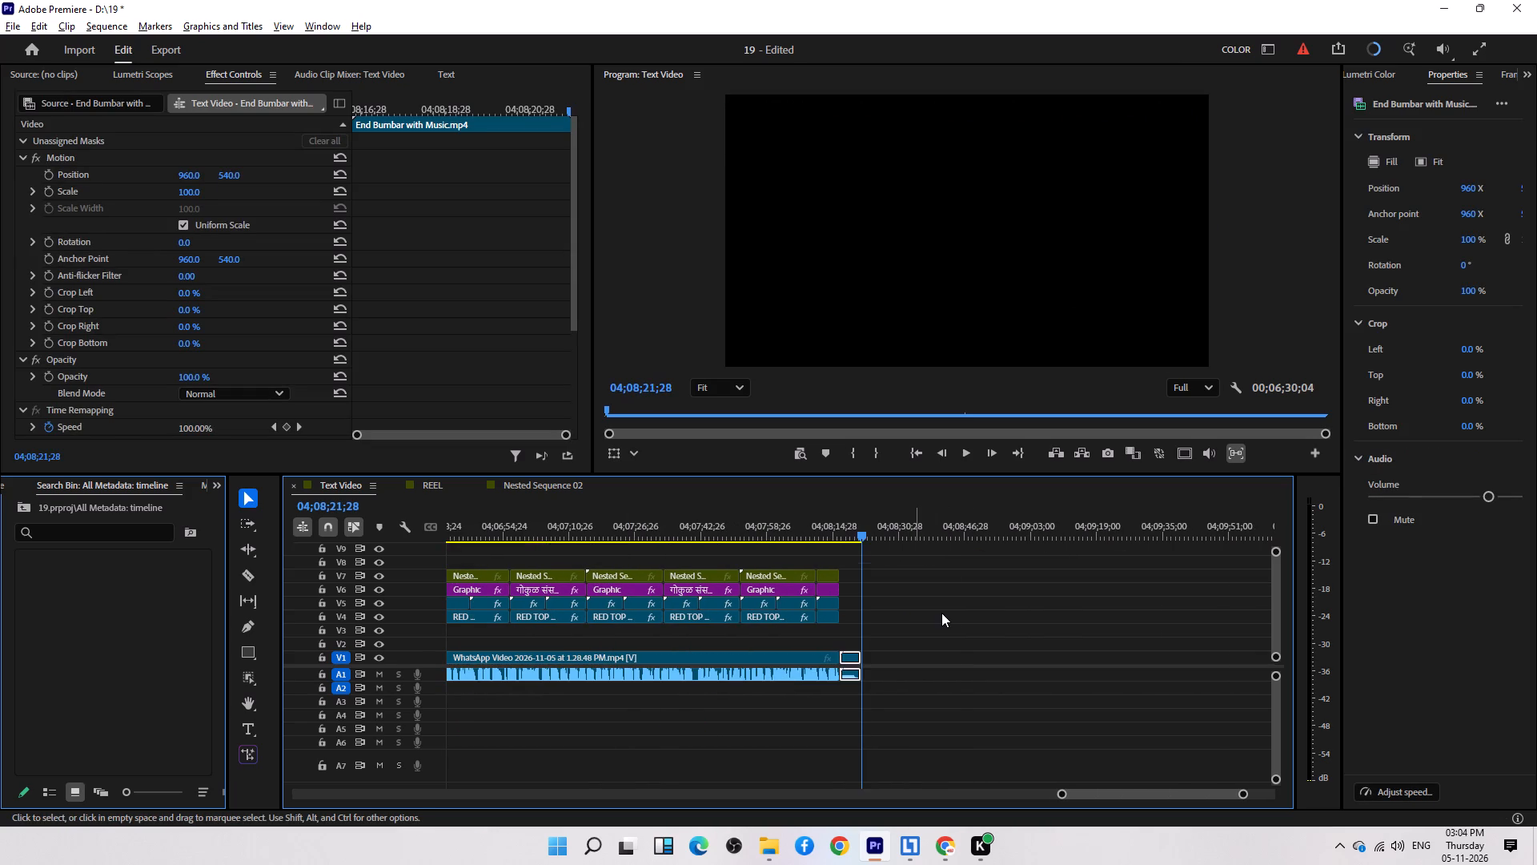
drag(941, 613, 715, 746)
key(slash)
key(ctrl+m)
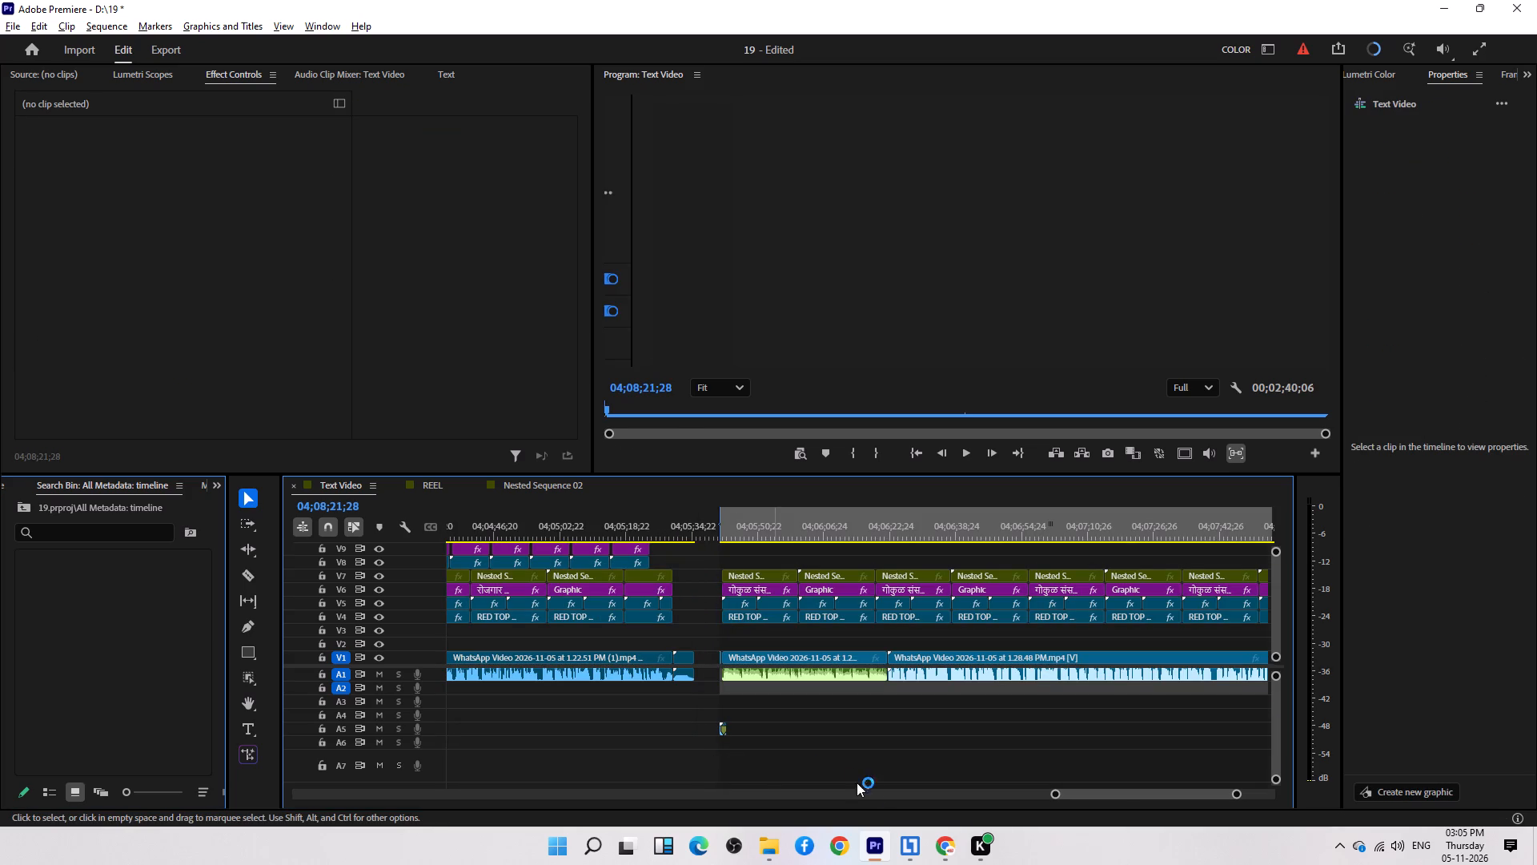
click(951, 456)
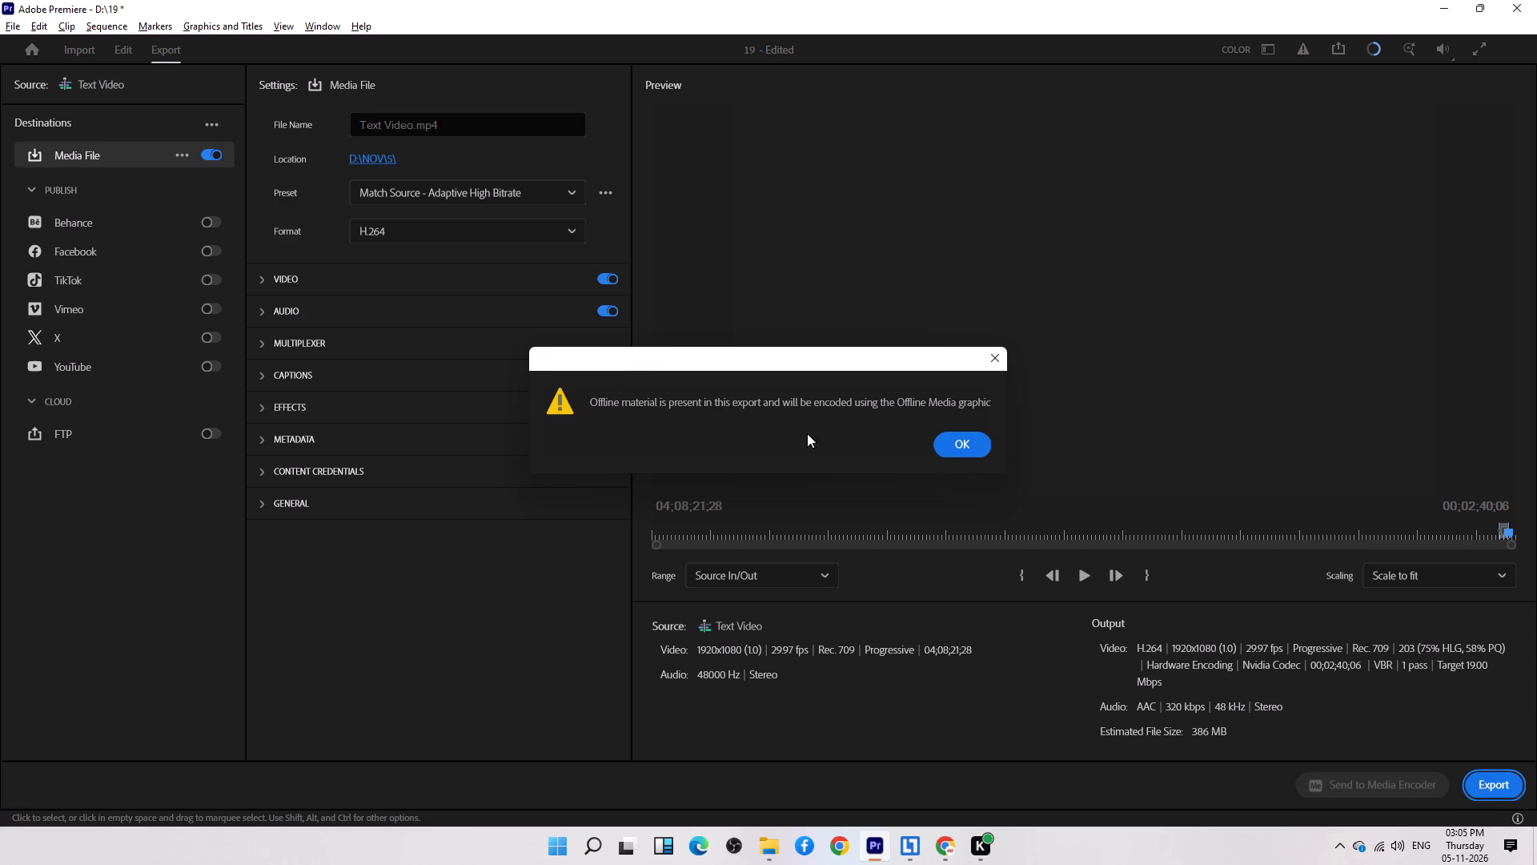
click(373, 158)
click(1536, 0)
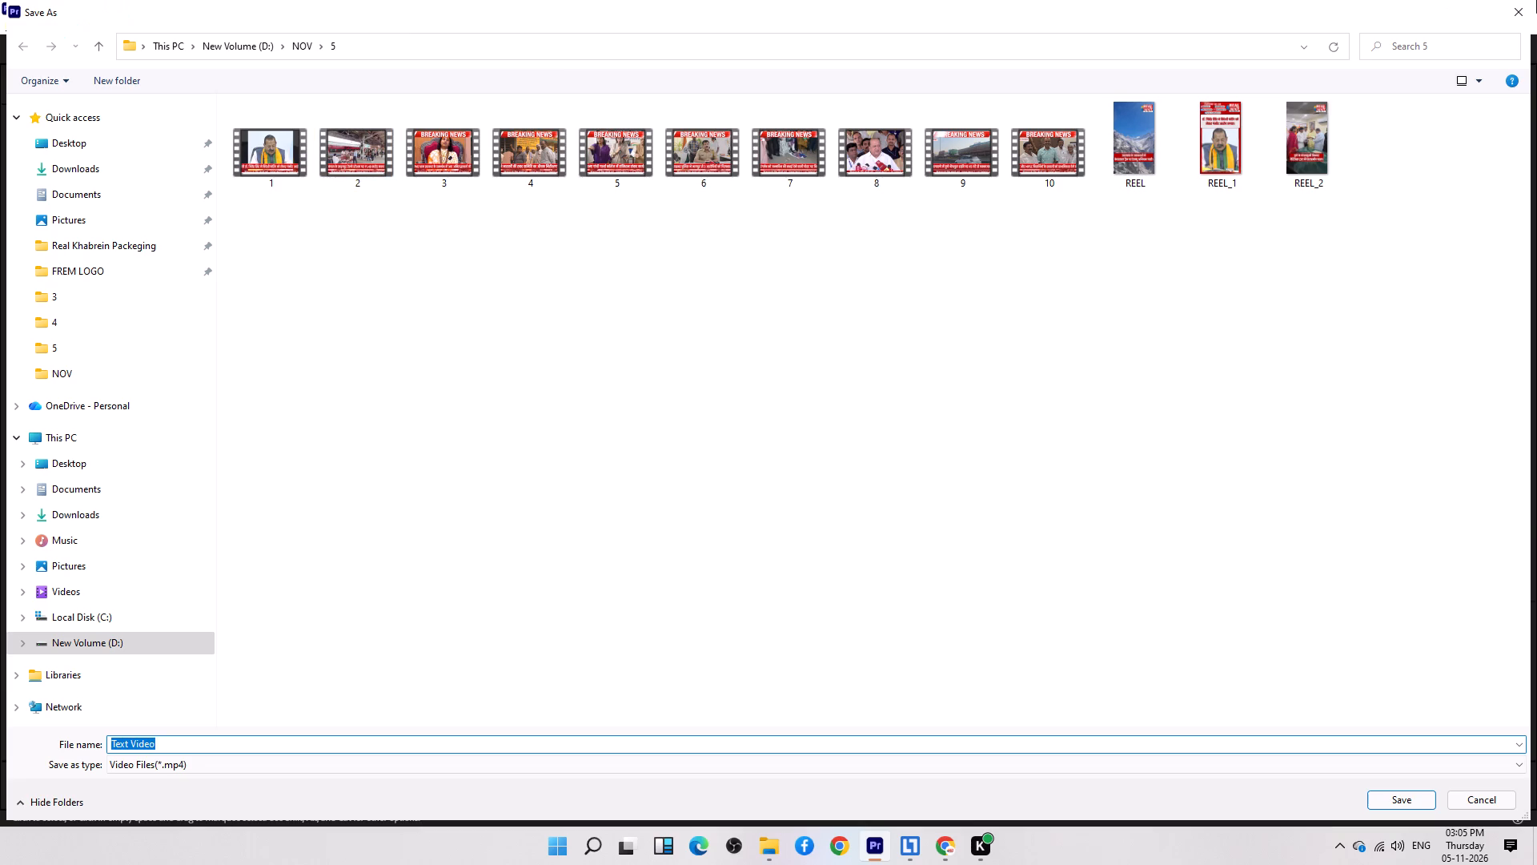
triple_click(383, 129)
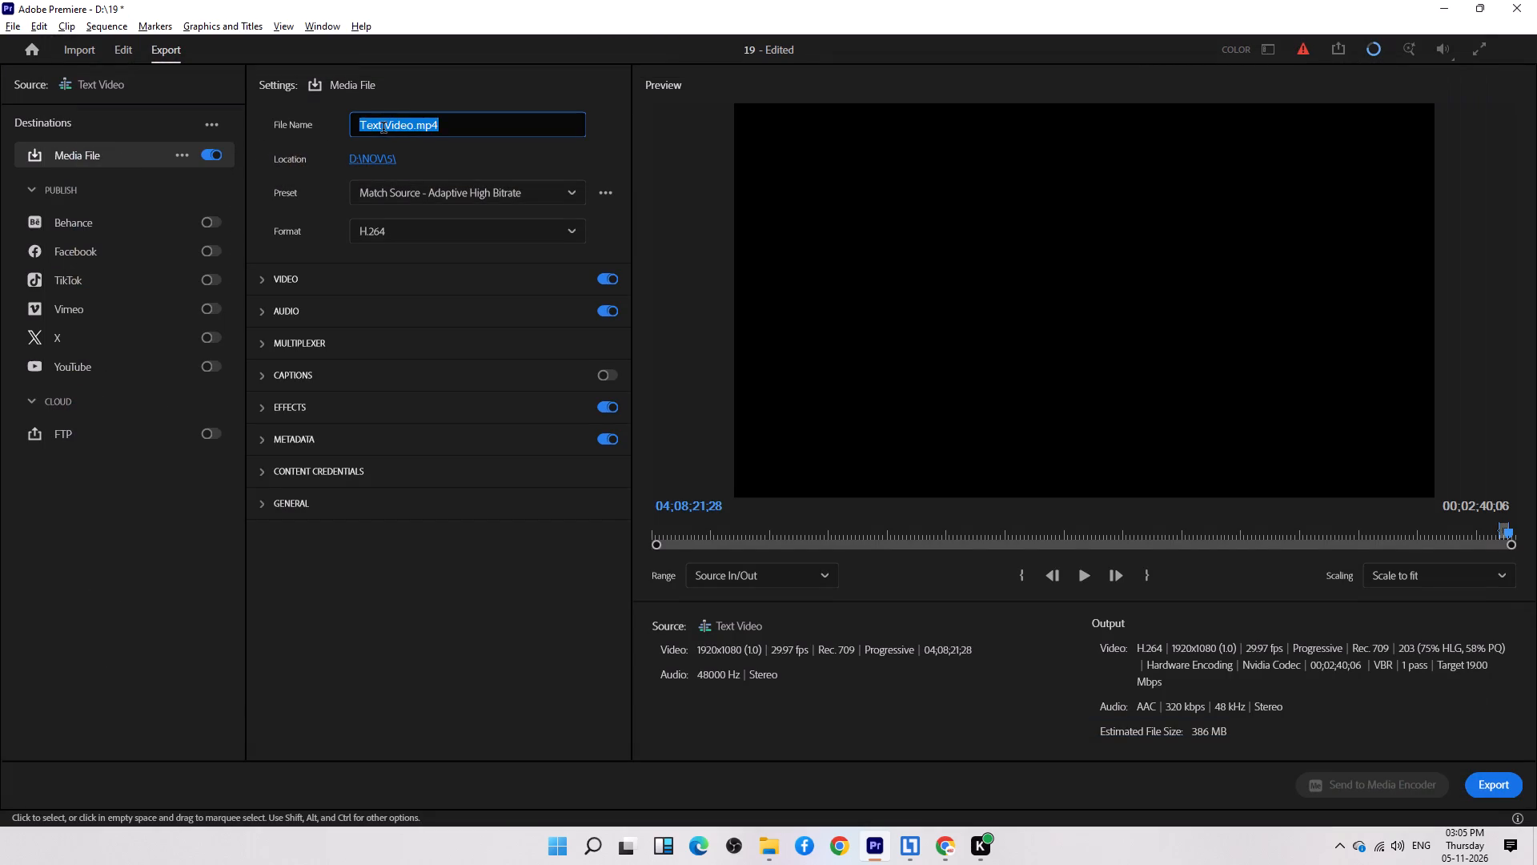
text(11)
click(1502, 786)
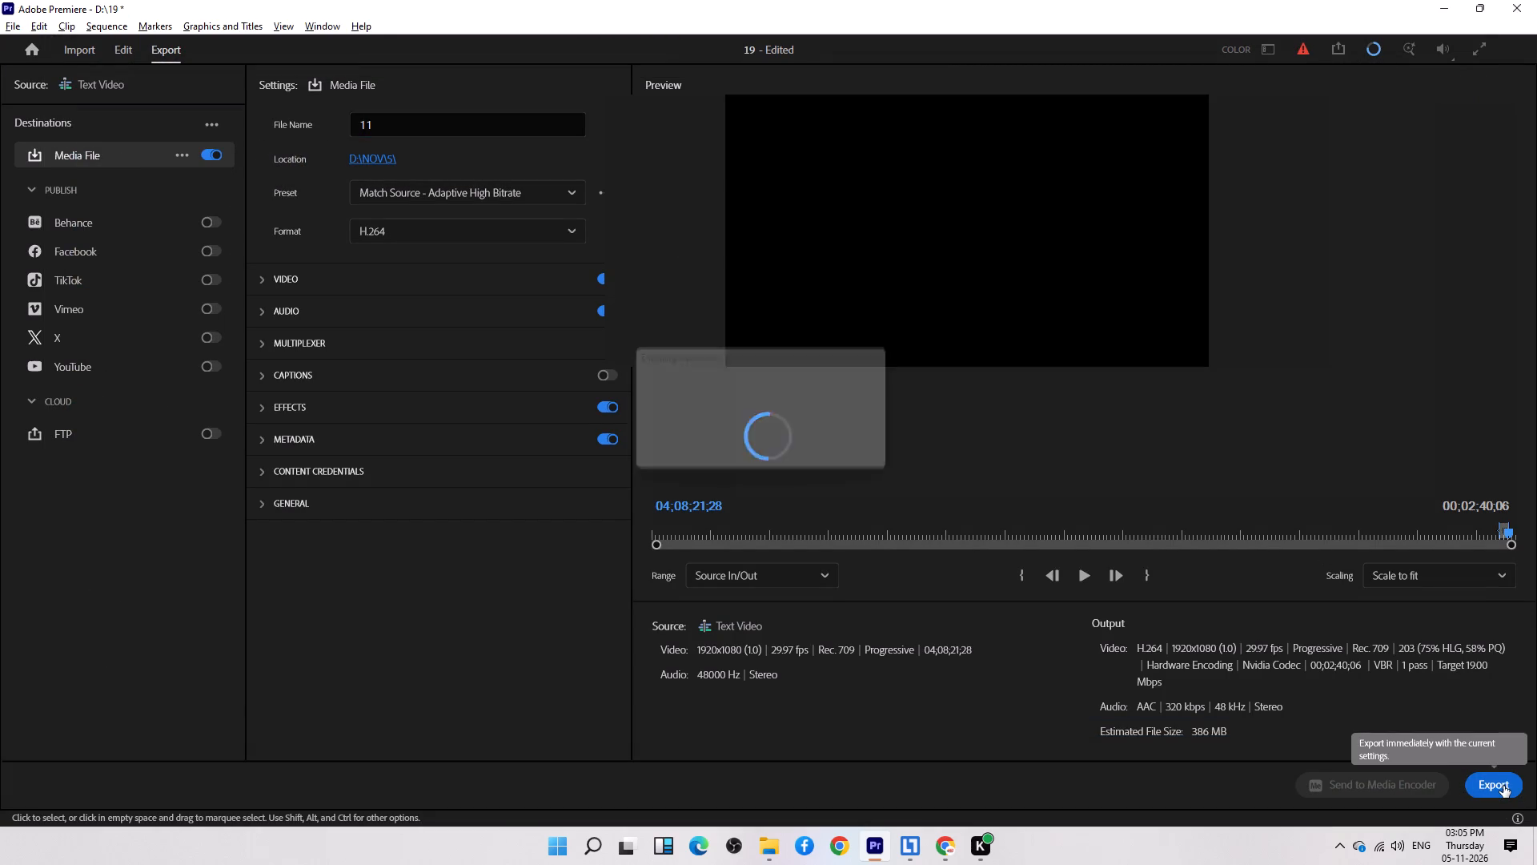